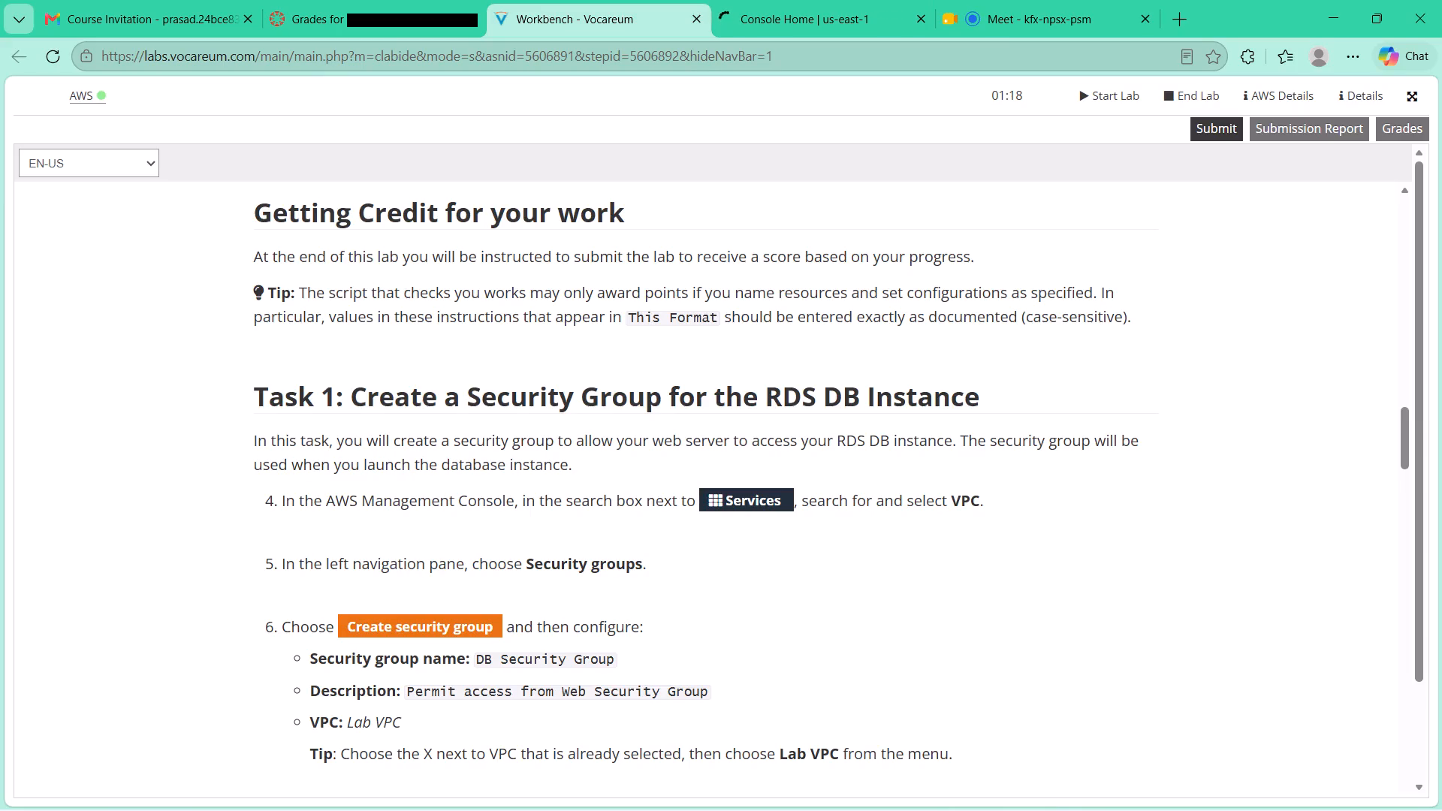
# Switch to the AWS console, search its services for "vpc" and open the VPC service.
pyautogui.click(819, 35)
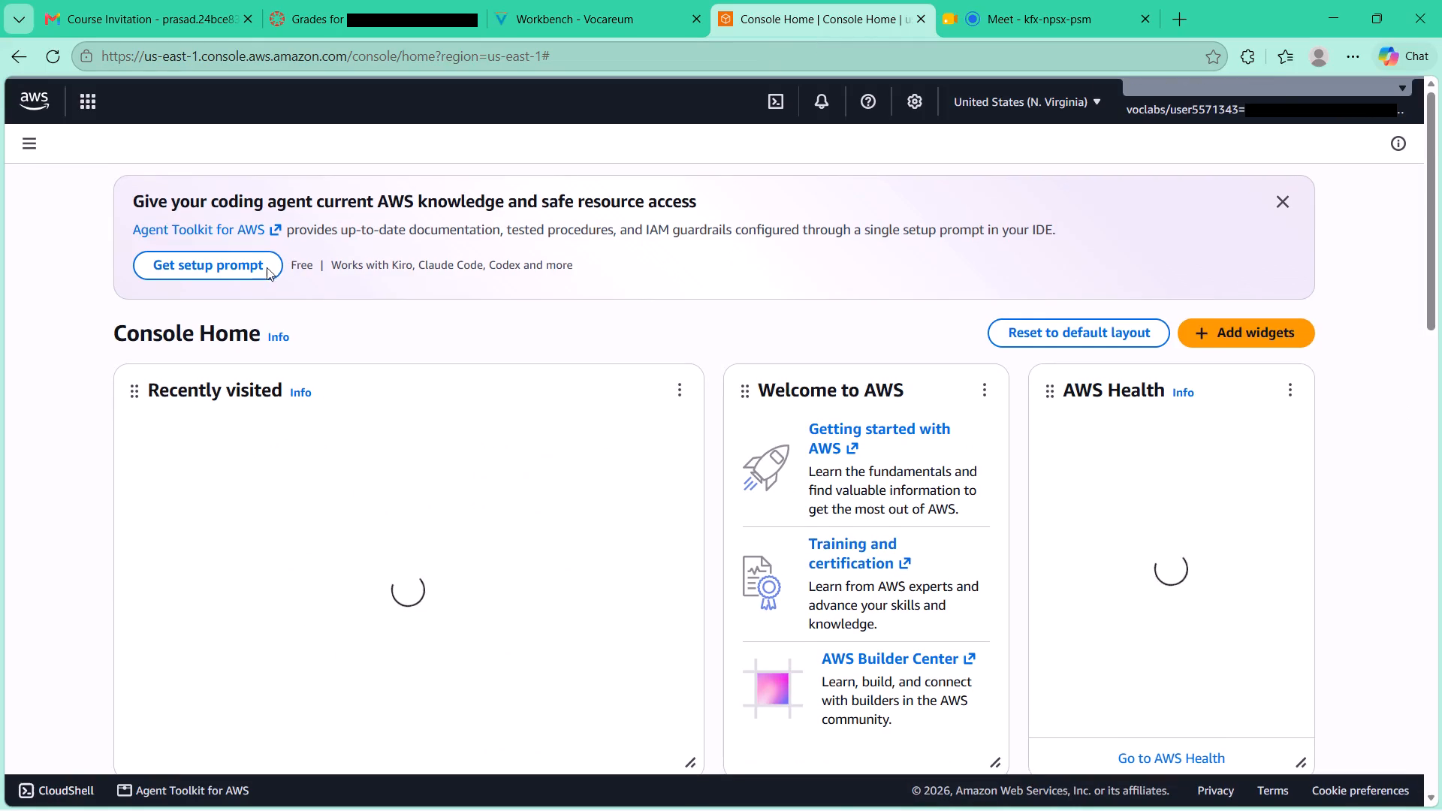
pyautogui.click(270, 98)
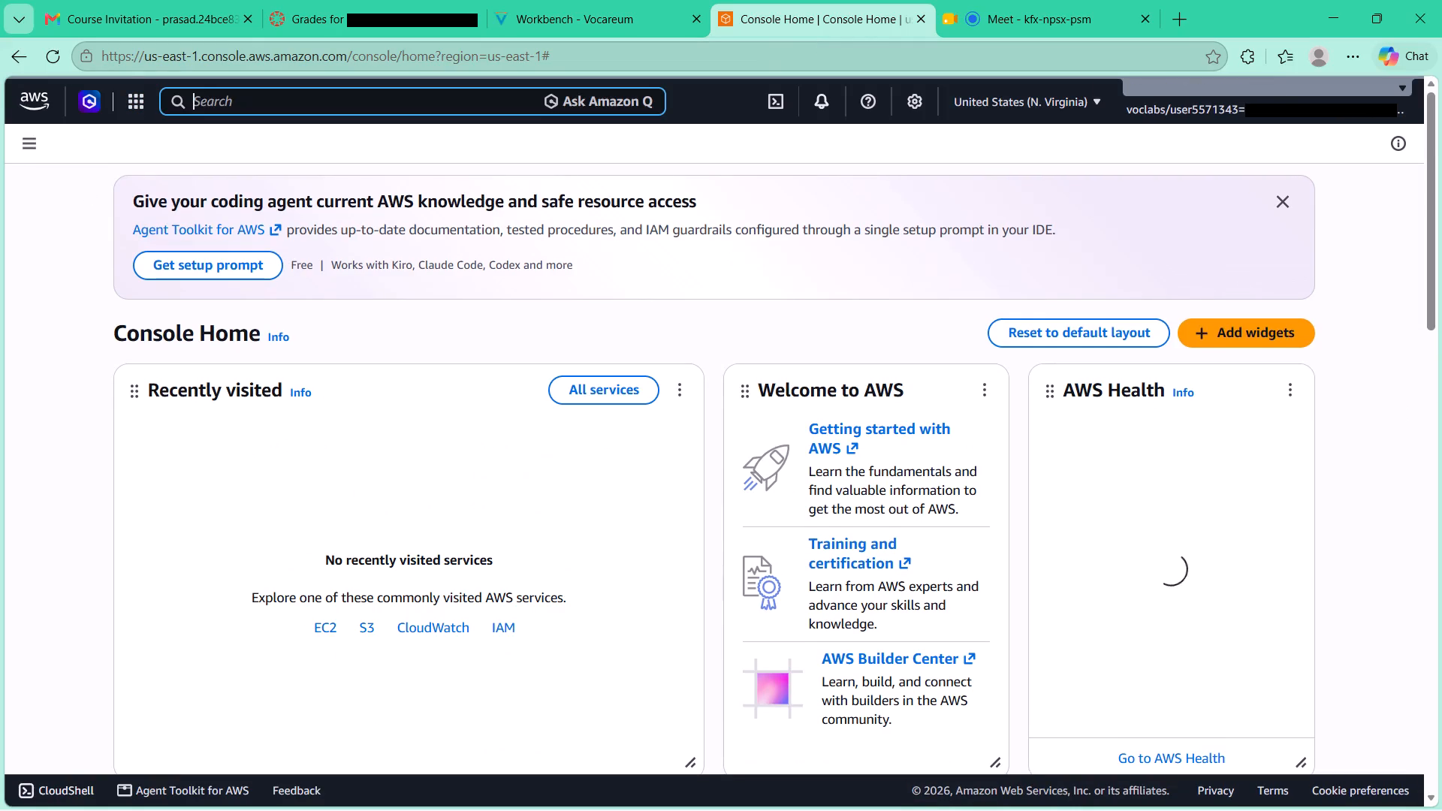
pyautogui.write('vpc')
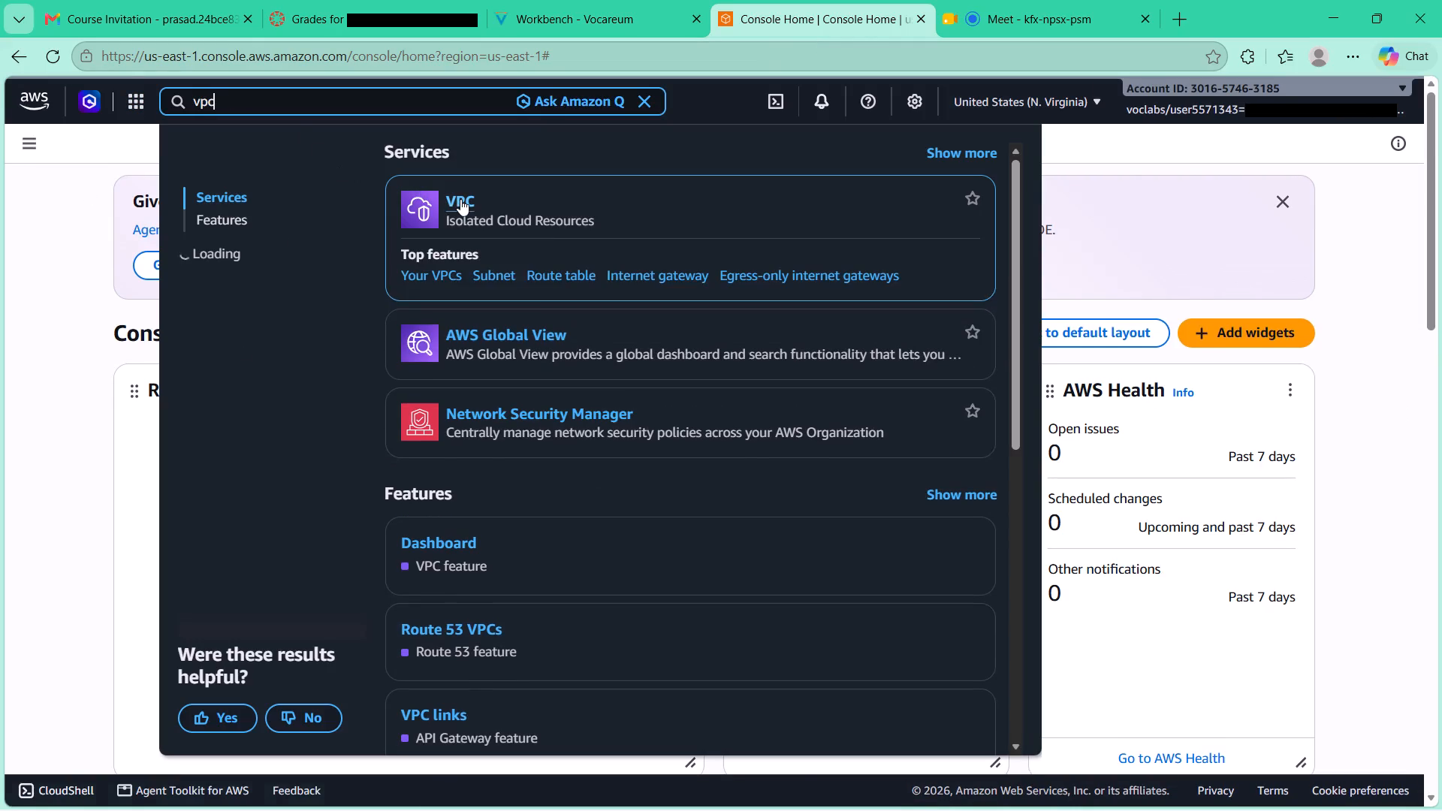
pyautogui.click(460, 199)
# Check the lab's Task 1 instructions and open the security groups list in the VPC console.
pyautogui.click(575, 23)
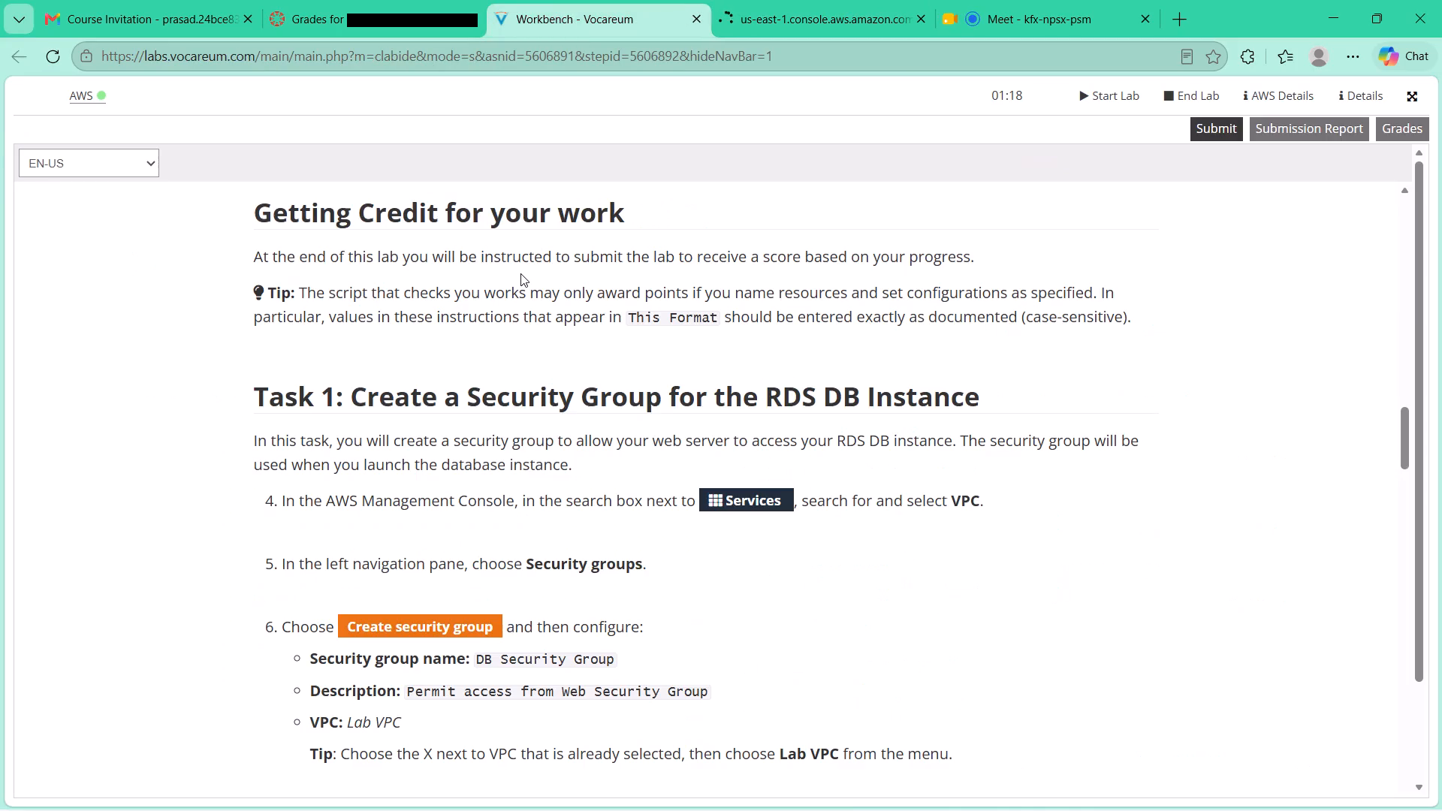
pyautogui.scroll(-1, 520, 273)
pyautogui.click(824, 0)
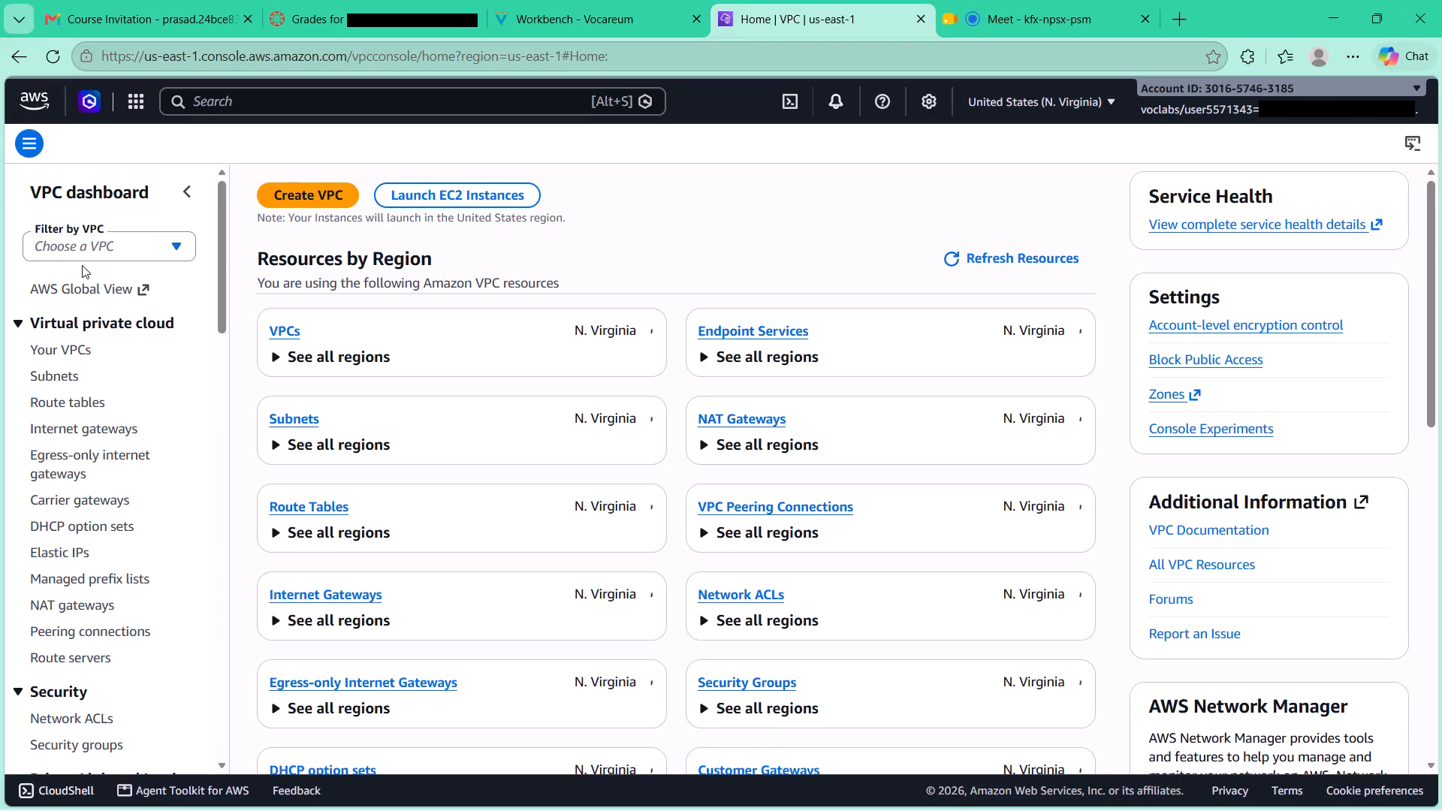
pyautogui.click(85, 249)
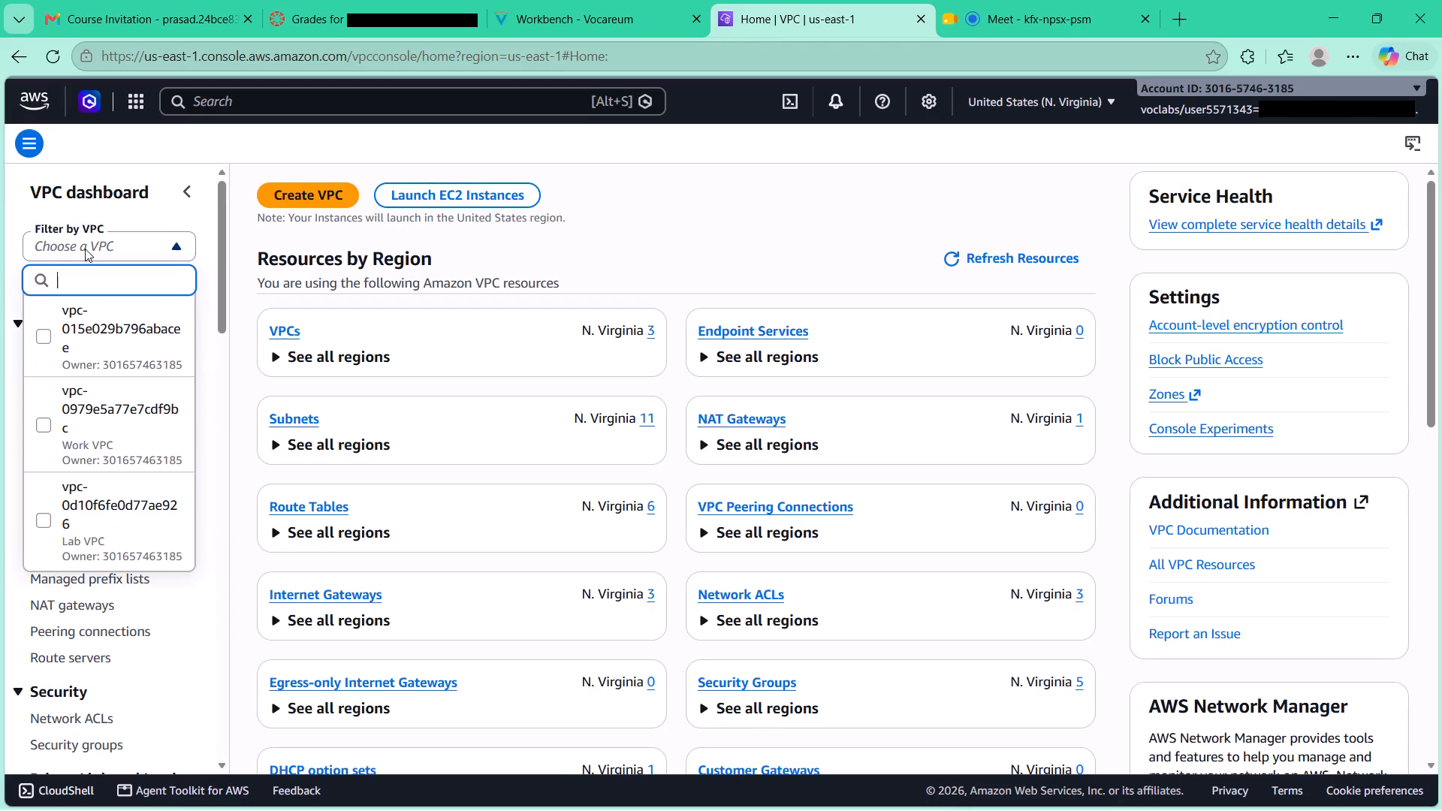
pyautogui.click(632, 0)
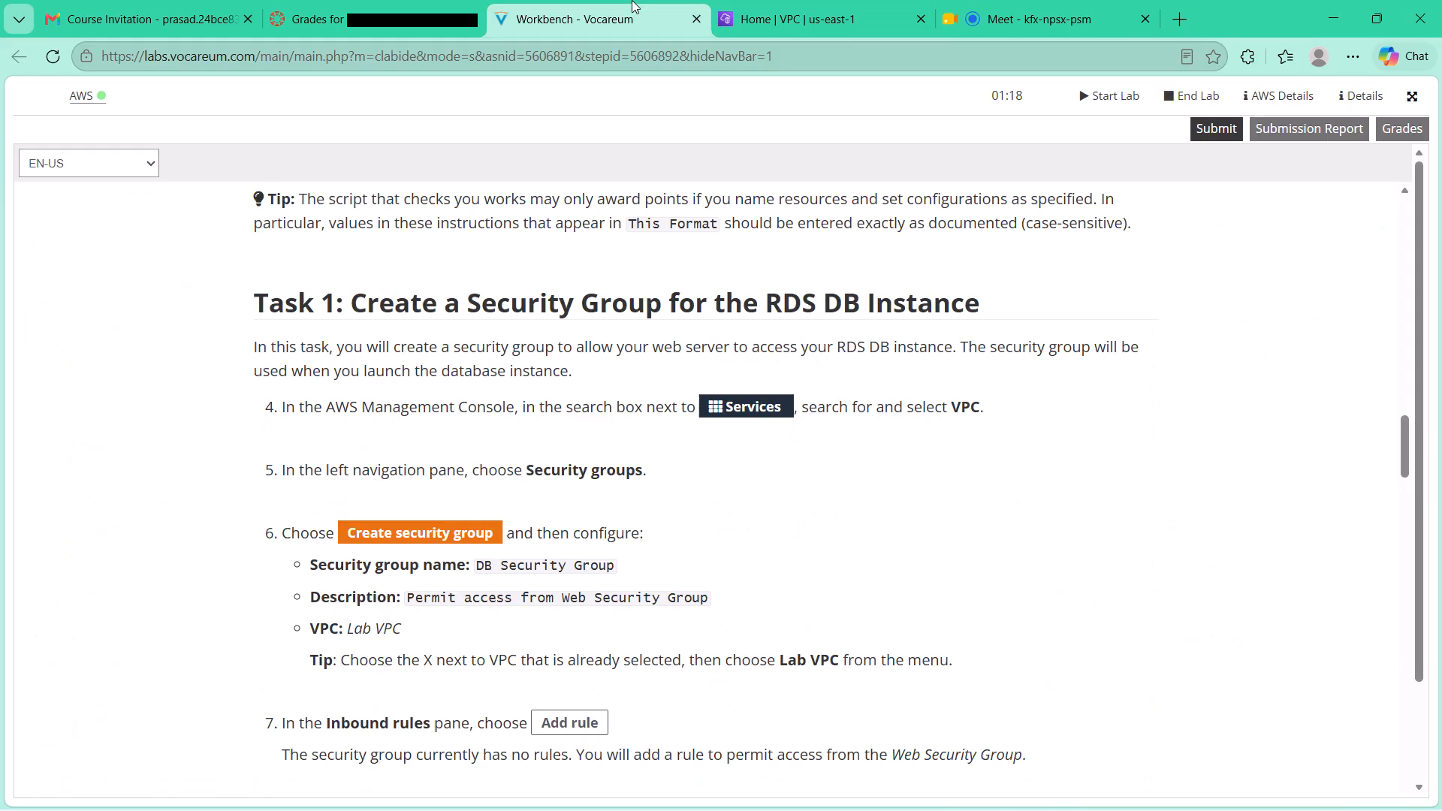
pyautogui.click(802, 17)
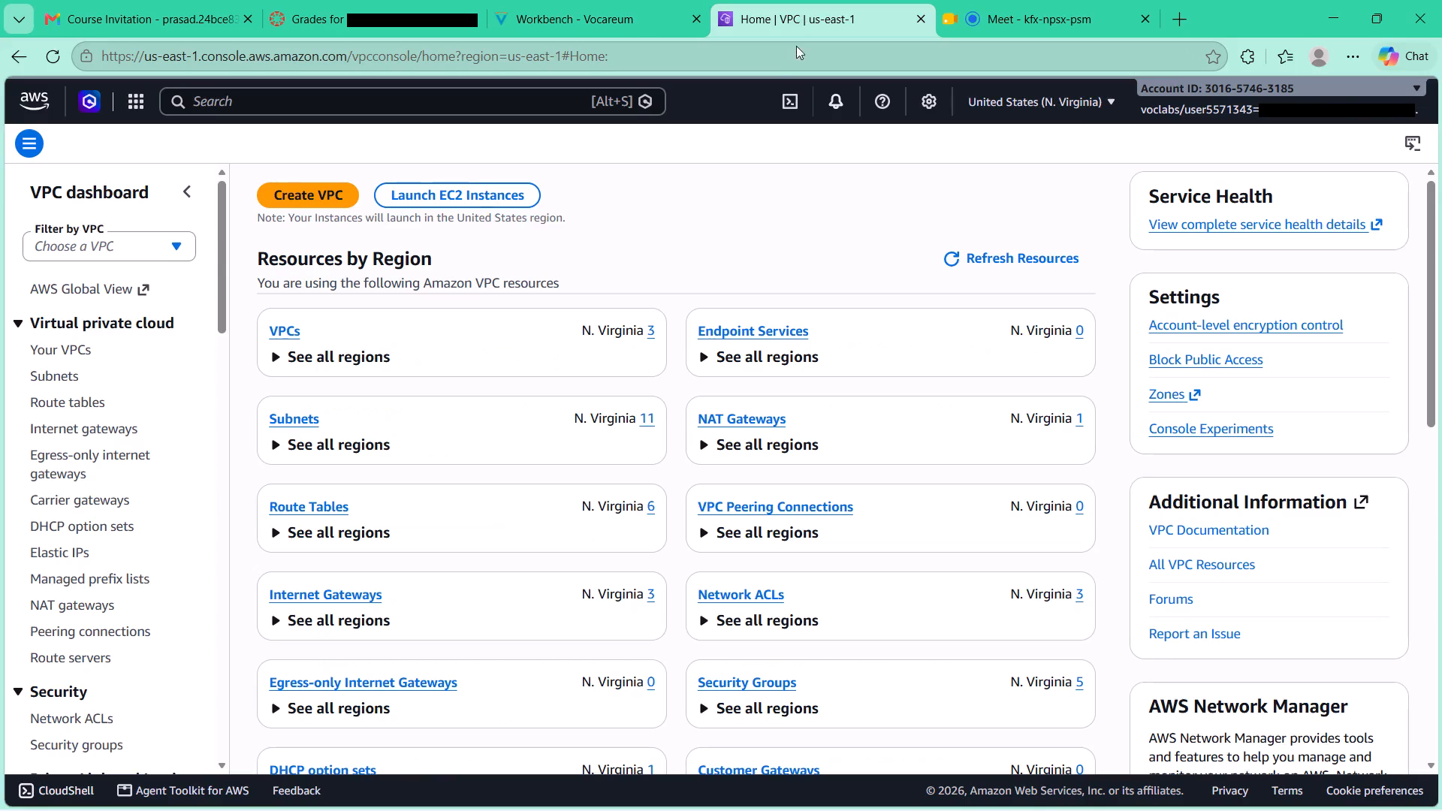
pyautogui.scroll(-3, 79, 390)
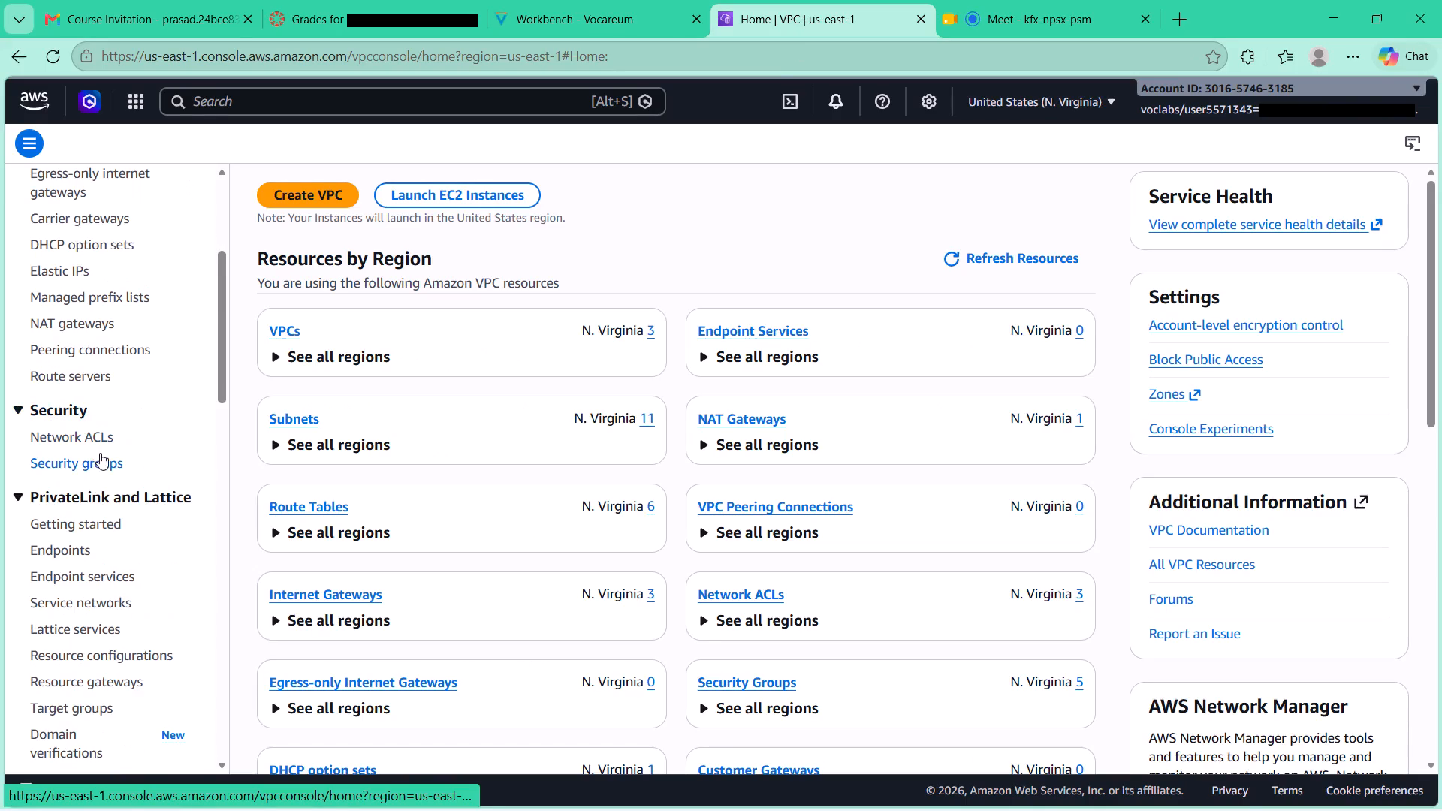
pyautogui.click(100, 454)
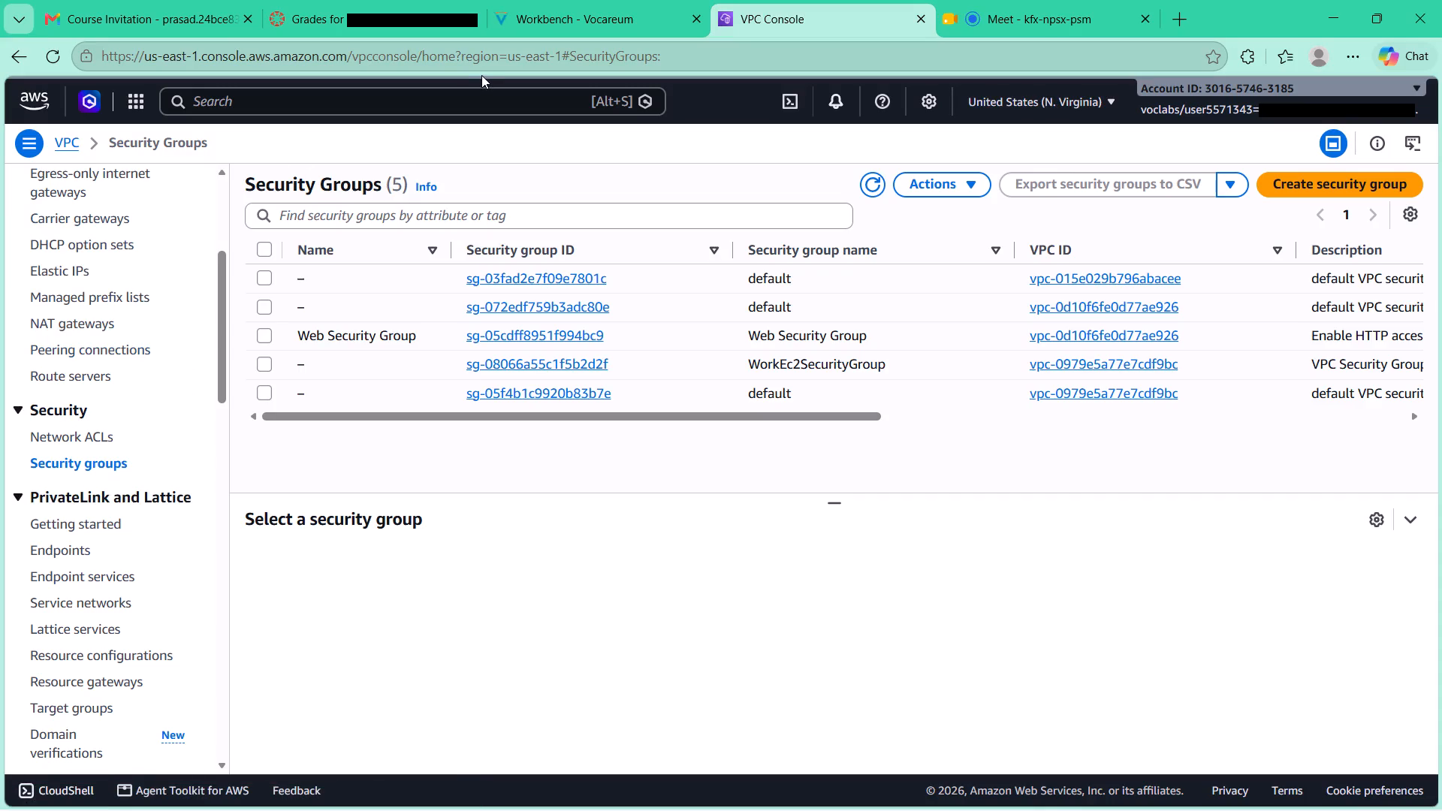
# Consult the lab instructions and open the form for creating a new security group.
pyautogui.click(533, 28)
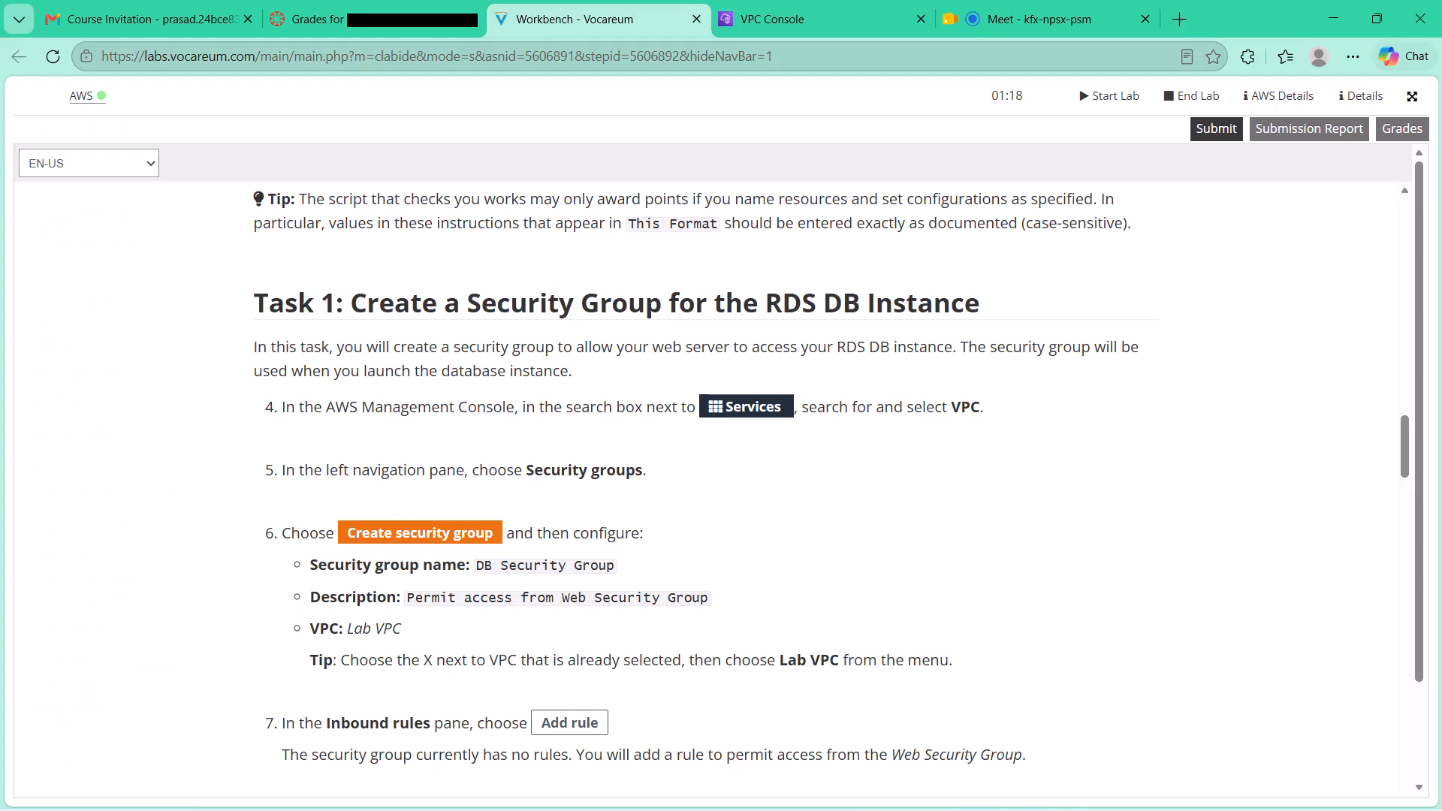
pyautogui.click(780, 22)
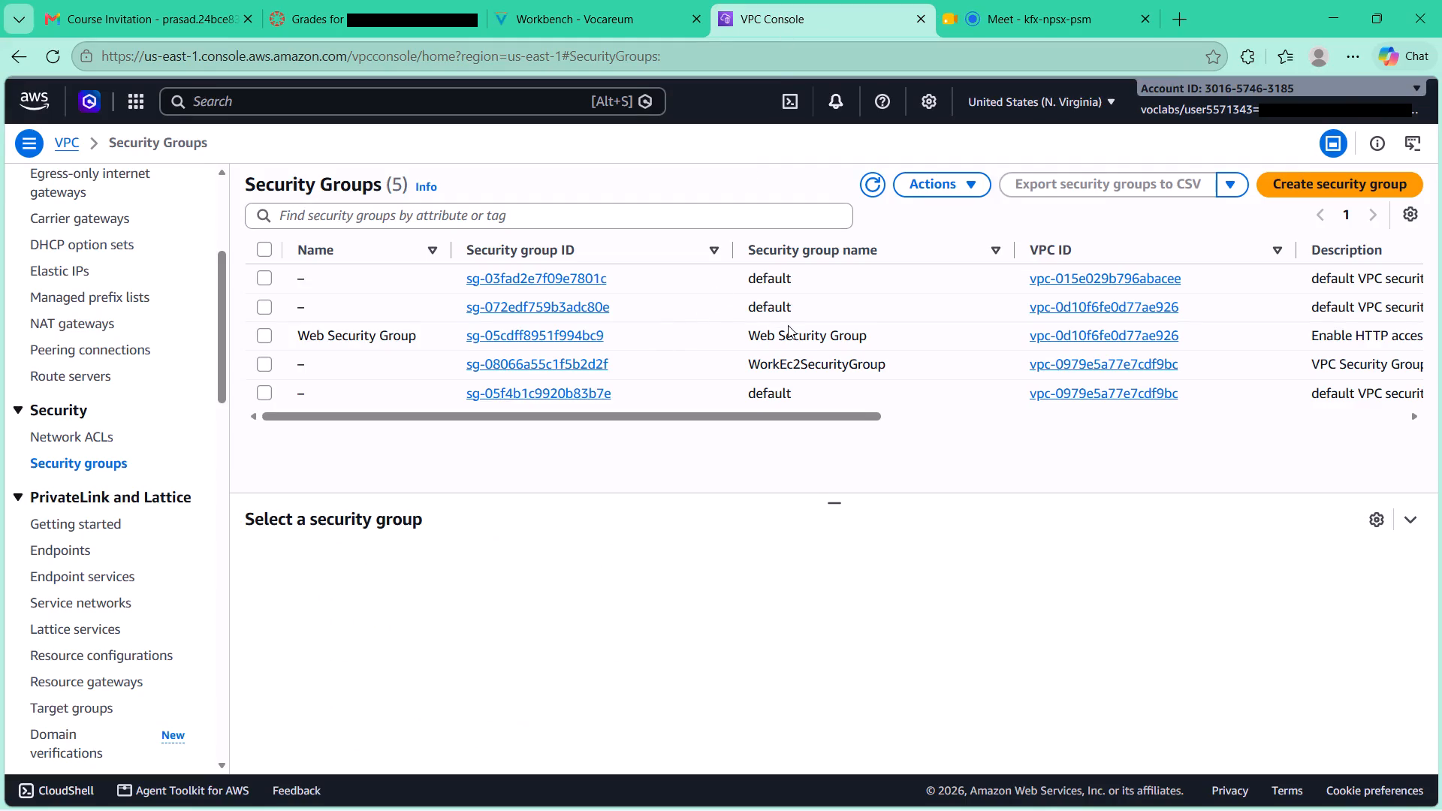
pyautogui.click(638, 0)
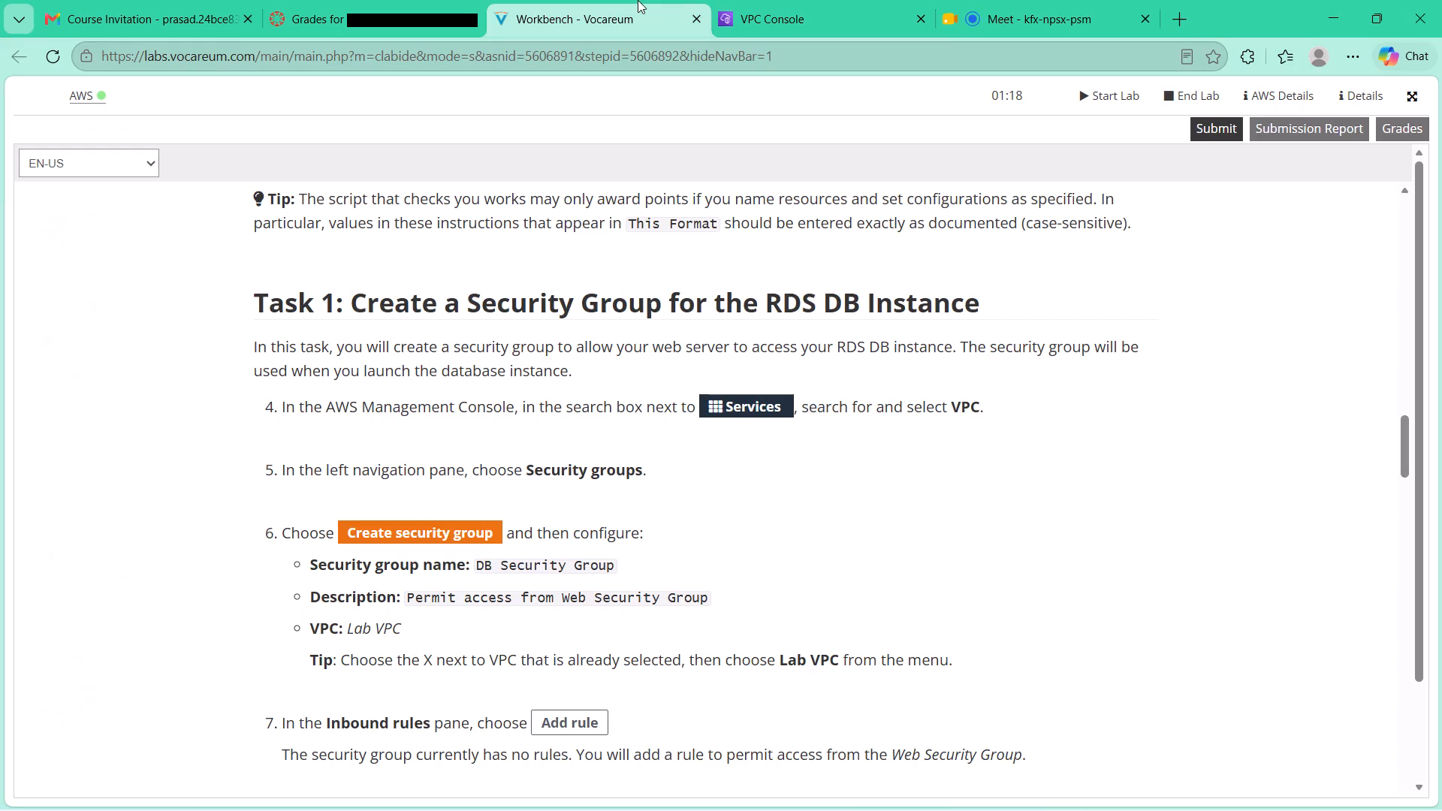
pyautogui.click(787, 11)
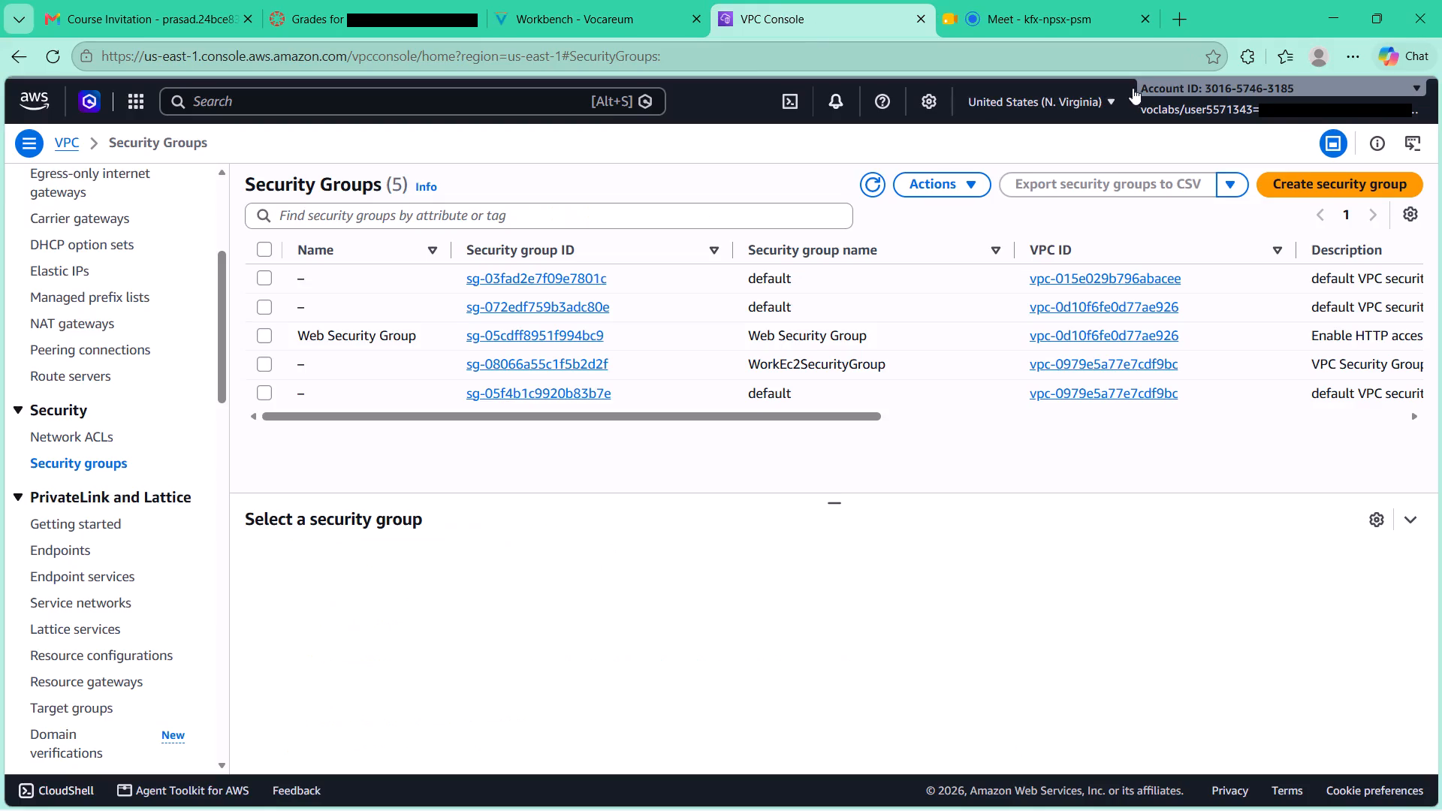
pyautogui.click(1326, 177)
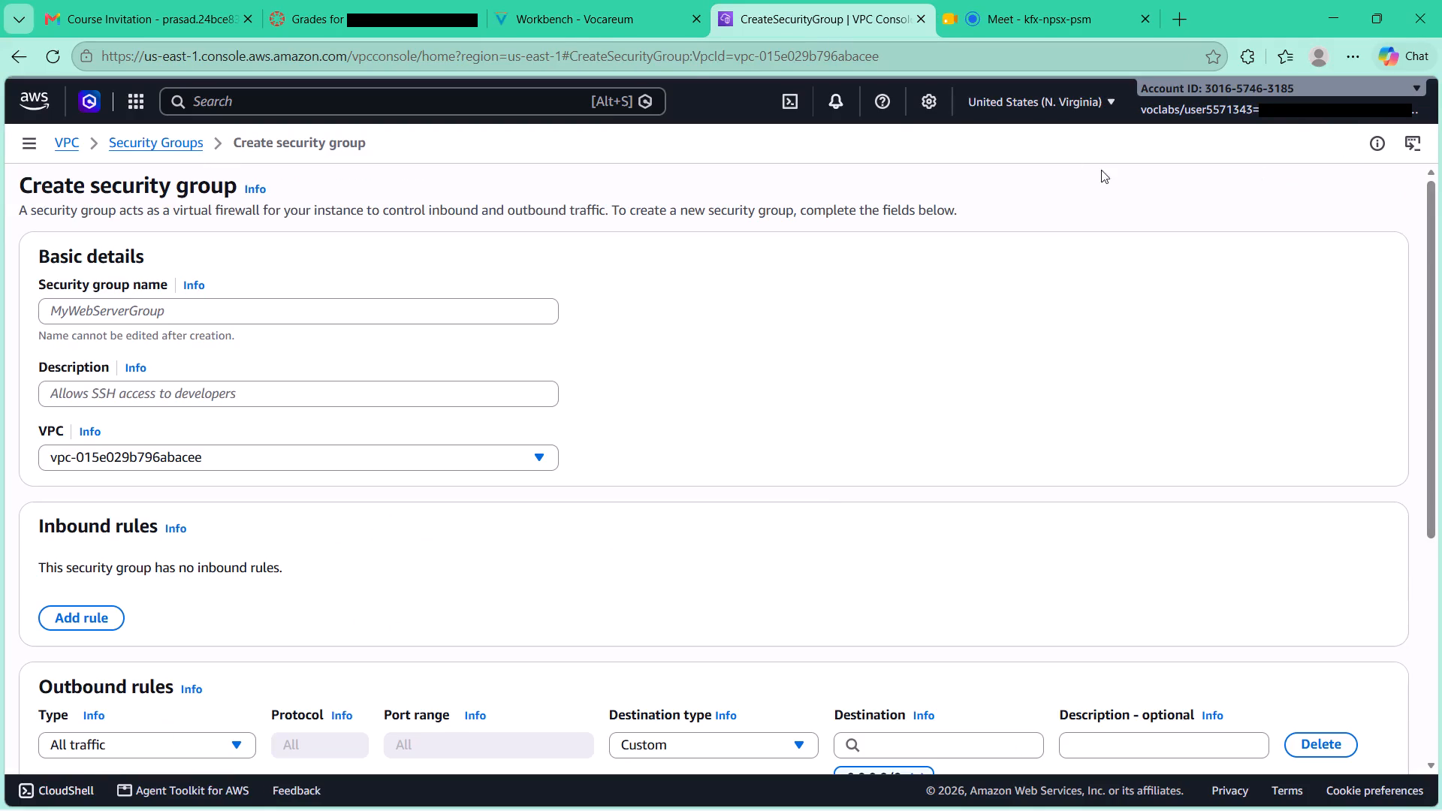
# Copy the security group name from the lab instructions and name the new group "DB Security Group".
pyautogui.click(649, 20)
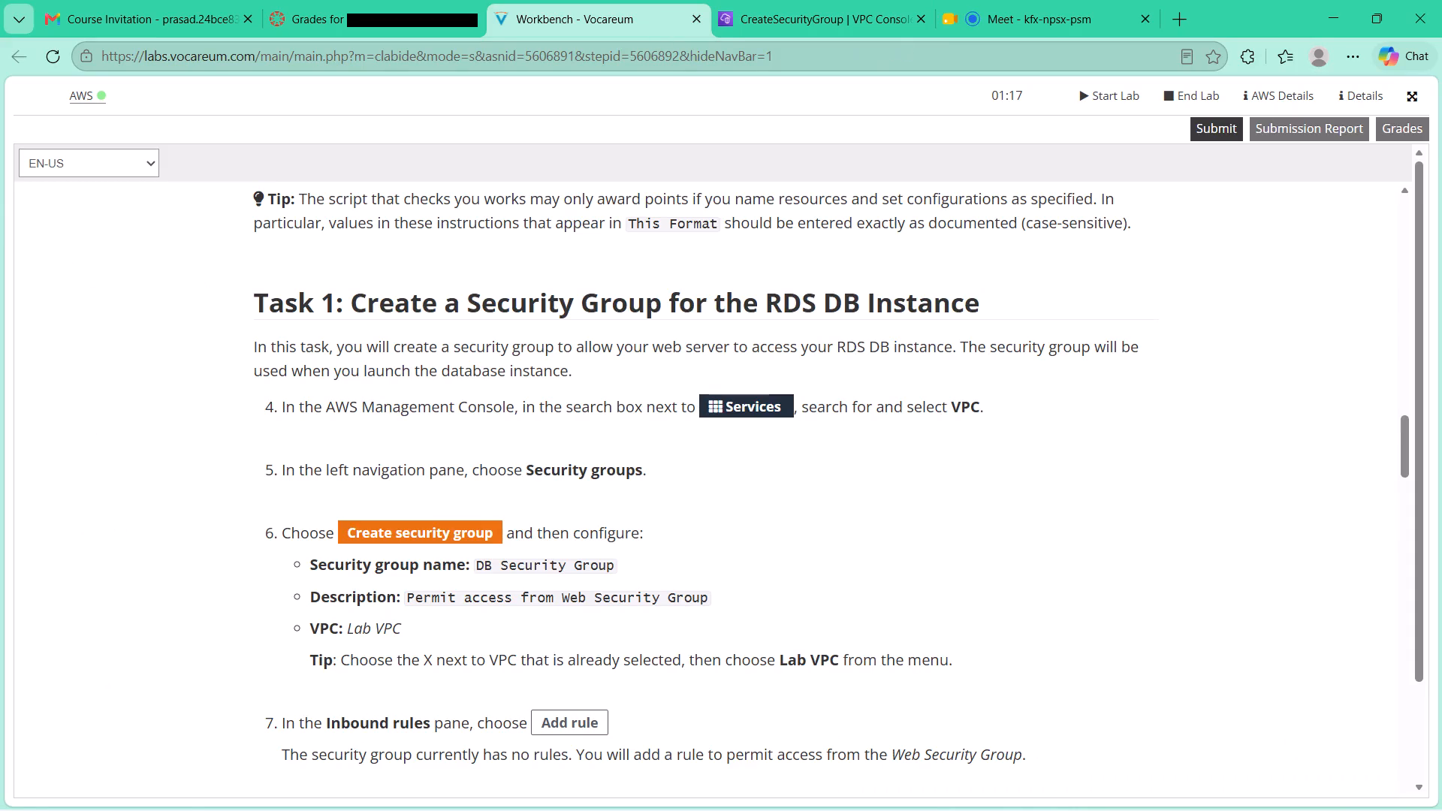
pyautogui.moveTo(614, 559); pyautogui.dragTo(478, 553)
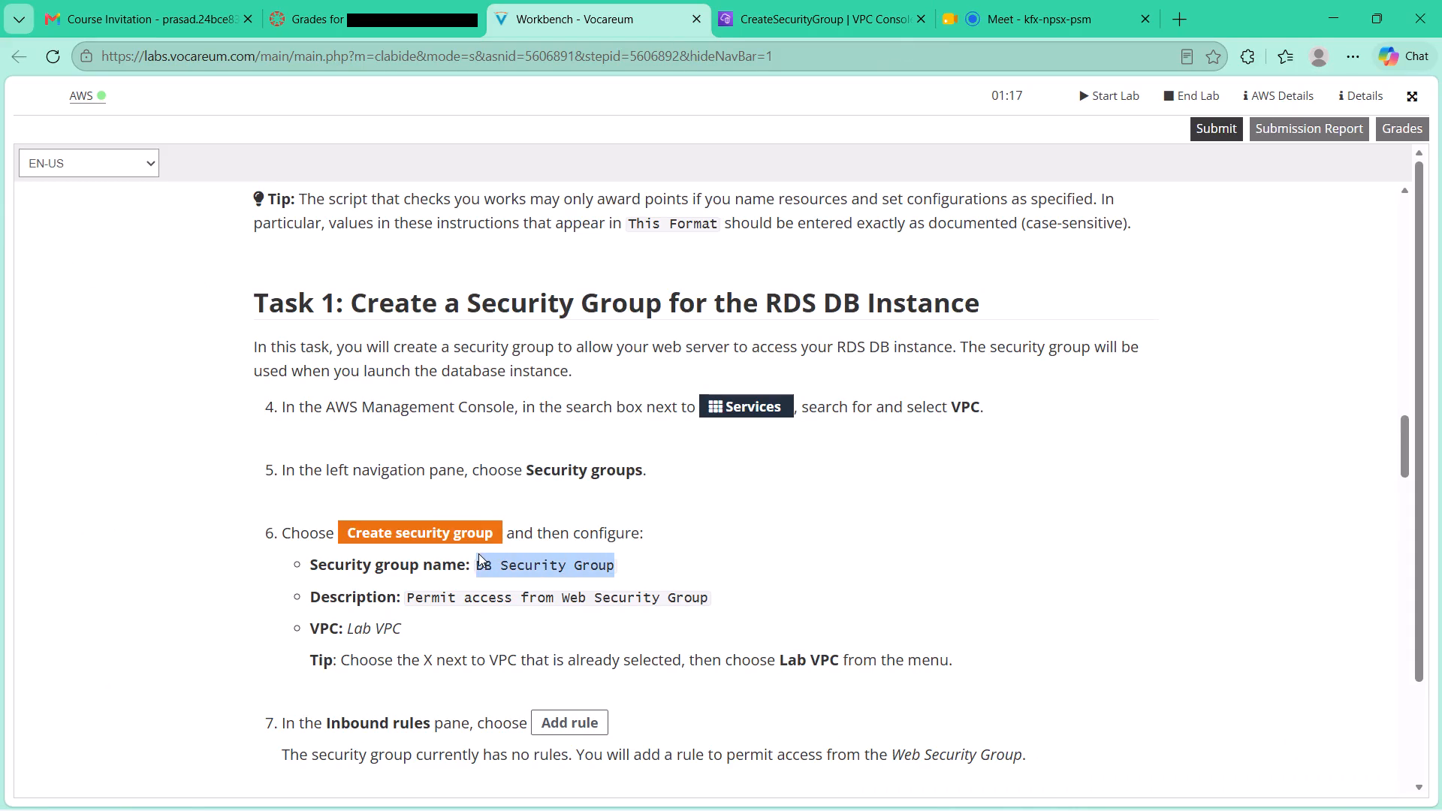
pyautogui.click(503, 493)
pyautogui.click(772, 10)
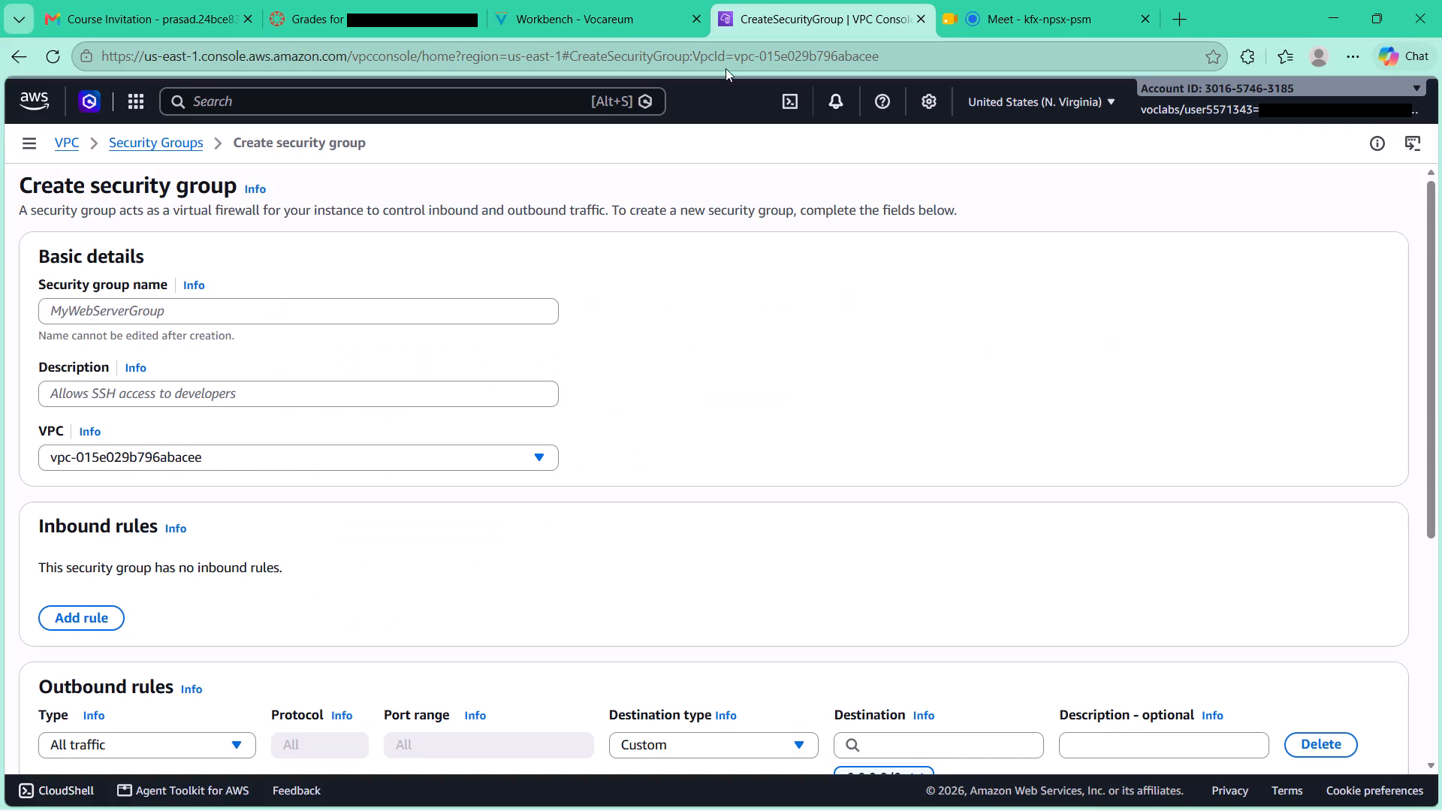
pyautogui.click(314, 311)
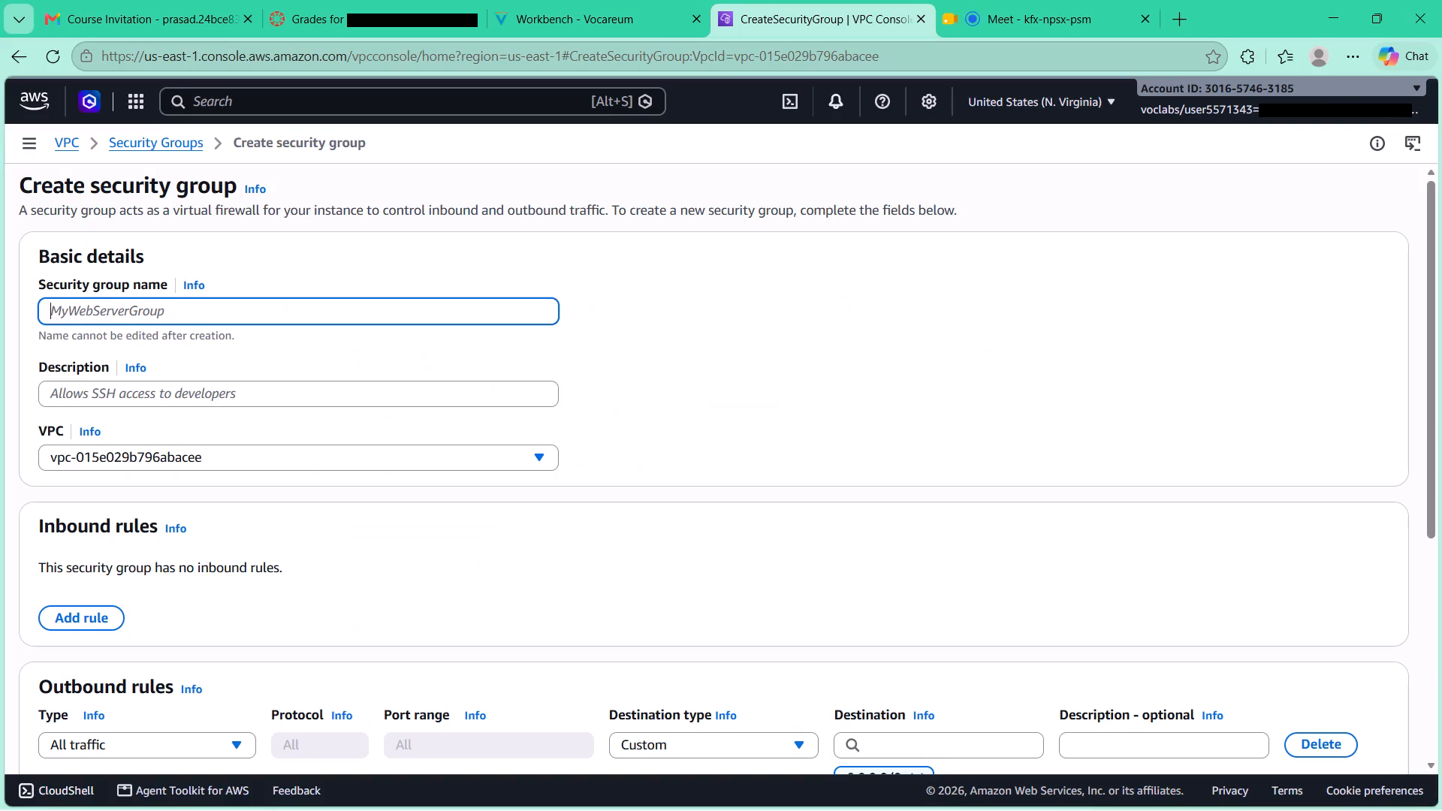
pyautogui.hotkey('ctrl', 'v')
# Copy the description from the lab instructions and set it as "Permit access from Web Security Group".
pyautogui.click(554, 17)
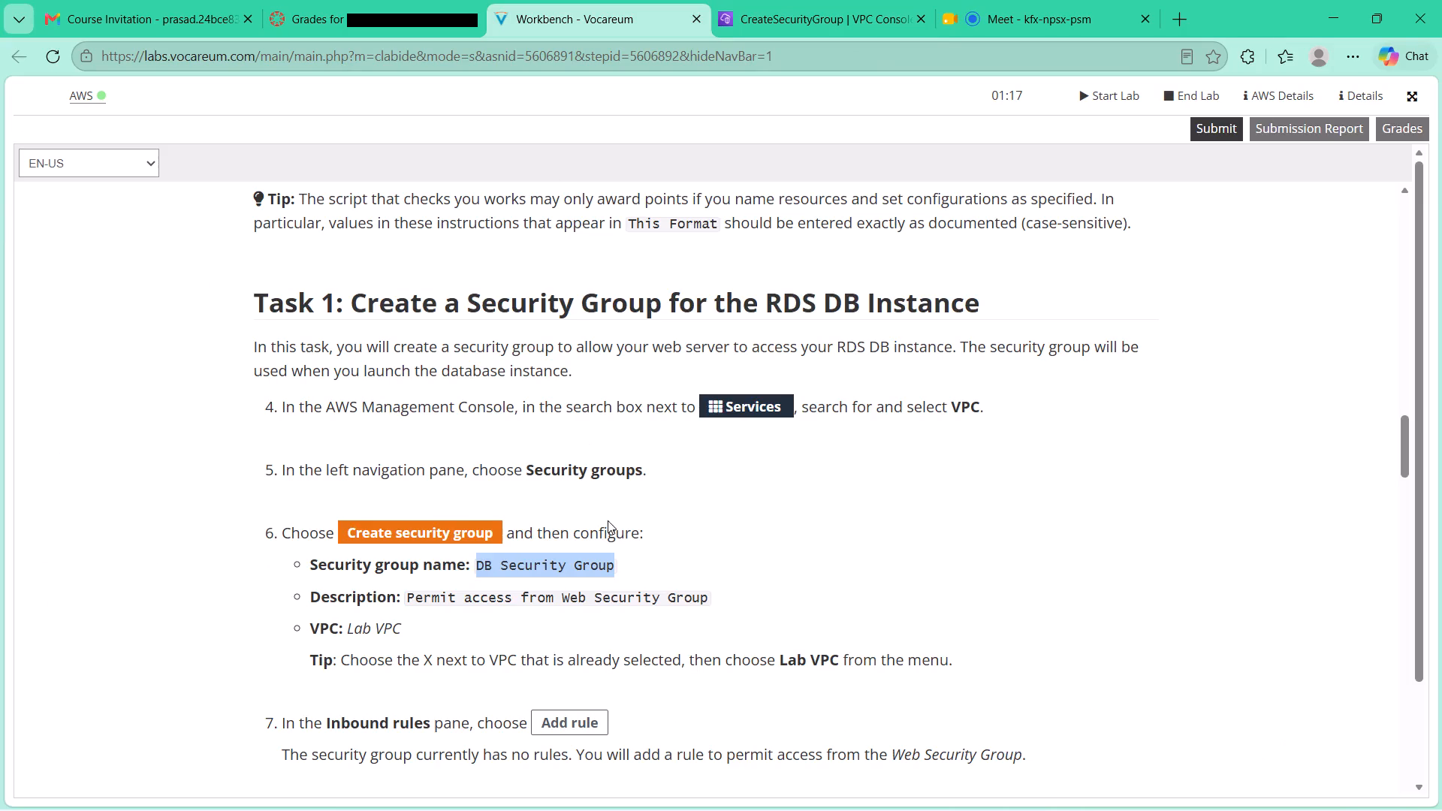
pyautogui.moveTo(710, 595); pyautogui.dragTo(406, 592)
pyautogui.click(442, 529)
pyautogui.click(759, 13)
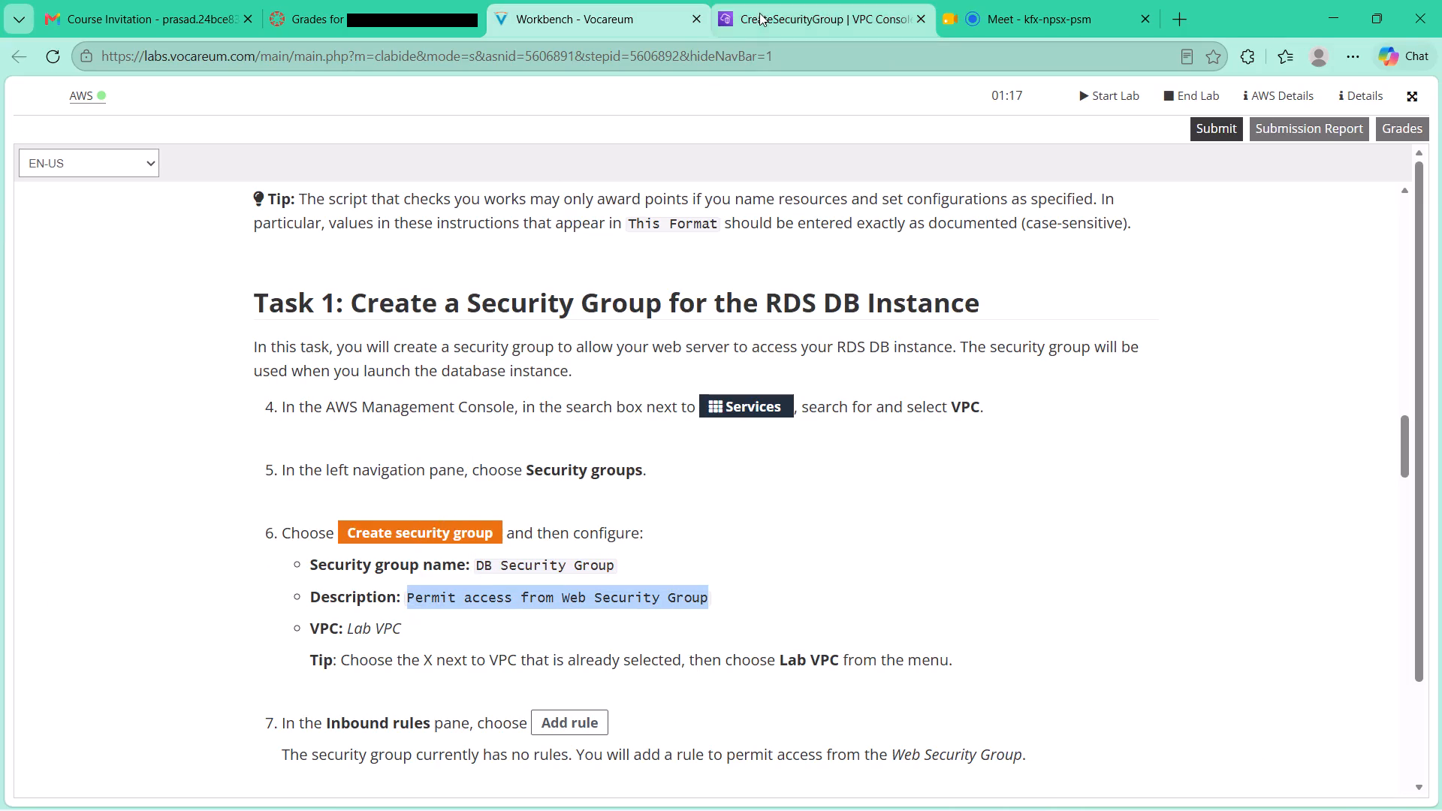
pyautogui.click(439, 396)
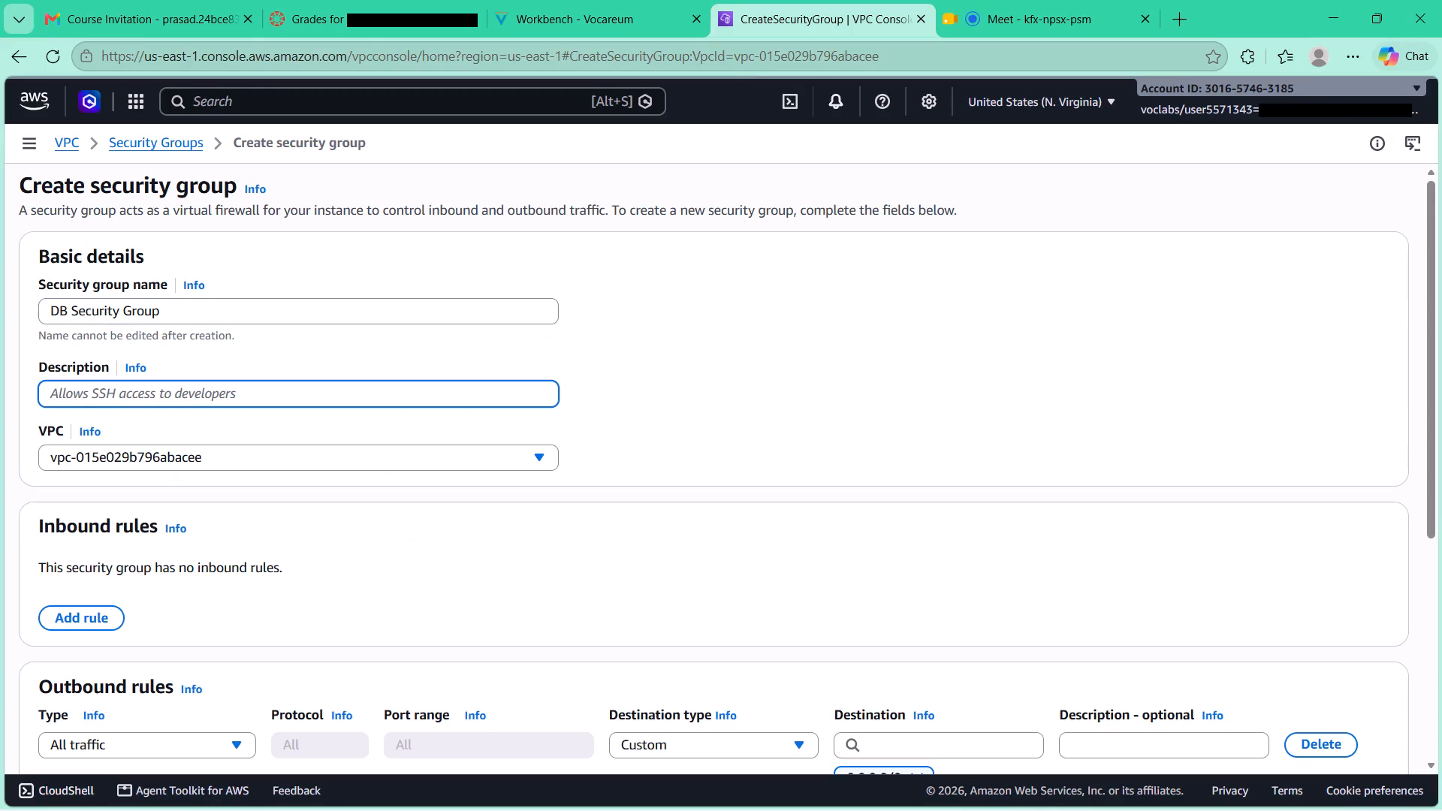
pyautogui.hotkey('ctrl', 'v')
# Set the security group's VPC to Lab VPC, consulting the lab instructions.
pyautogui.click(589, 26)
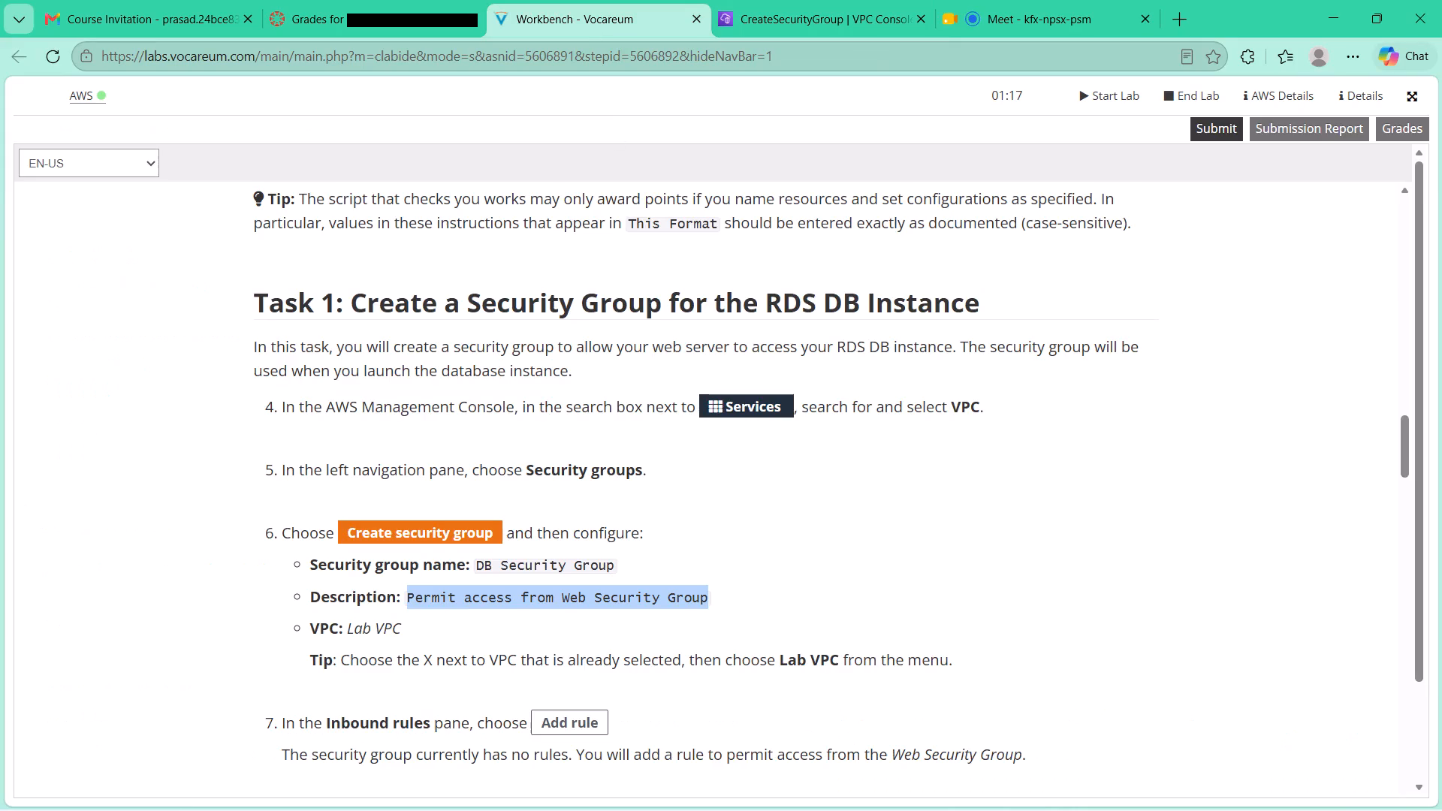
pyautogui.scroll(-2, 564, 378)
pyautogui.click(783, 5)
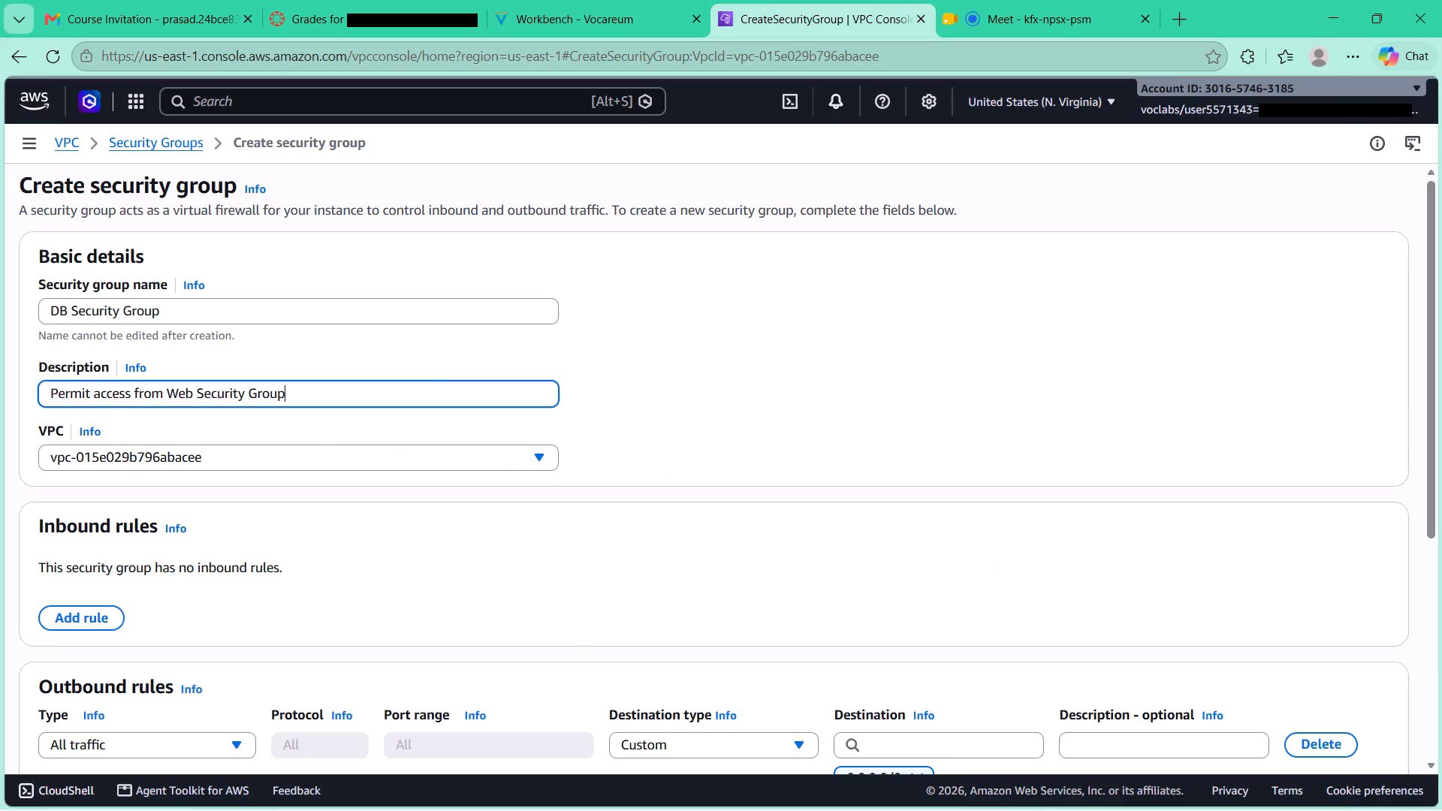
pyautogui.click(307, 449)
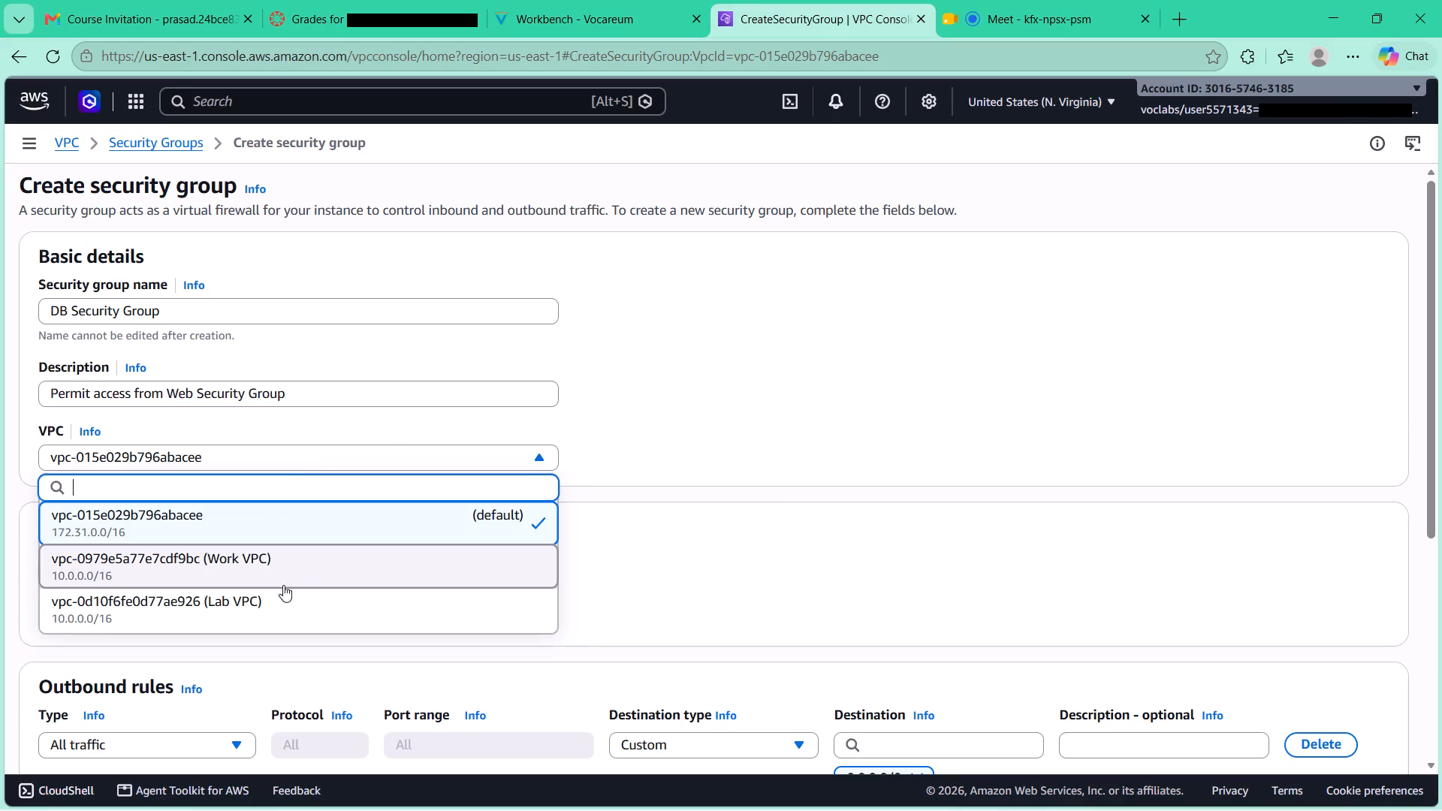
pyautogui.click(288, 602)
pyautogui.click(582, 5)
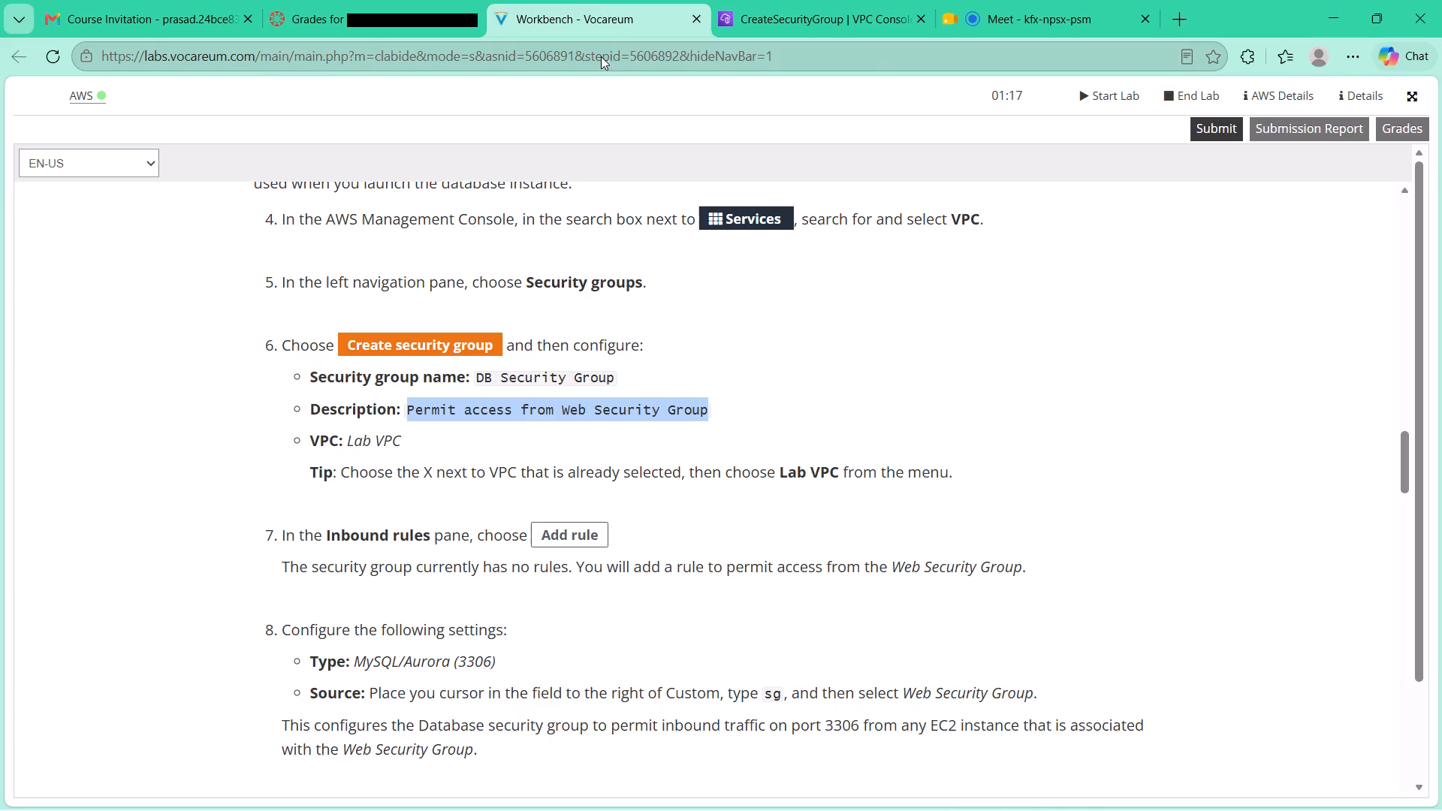
pyautogui.scroll(-2, 581, 299)
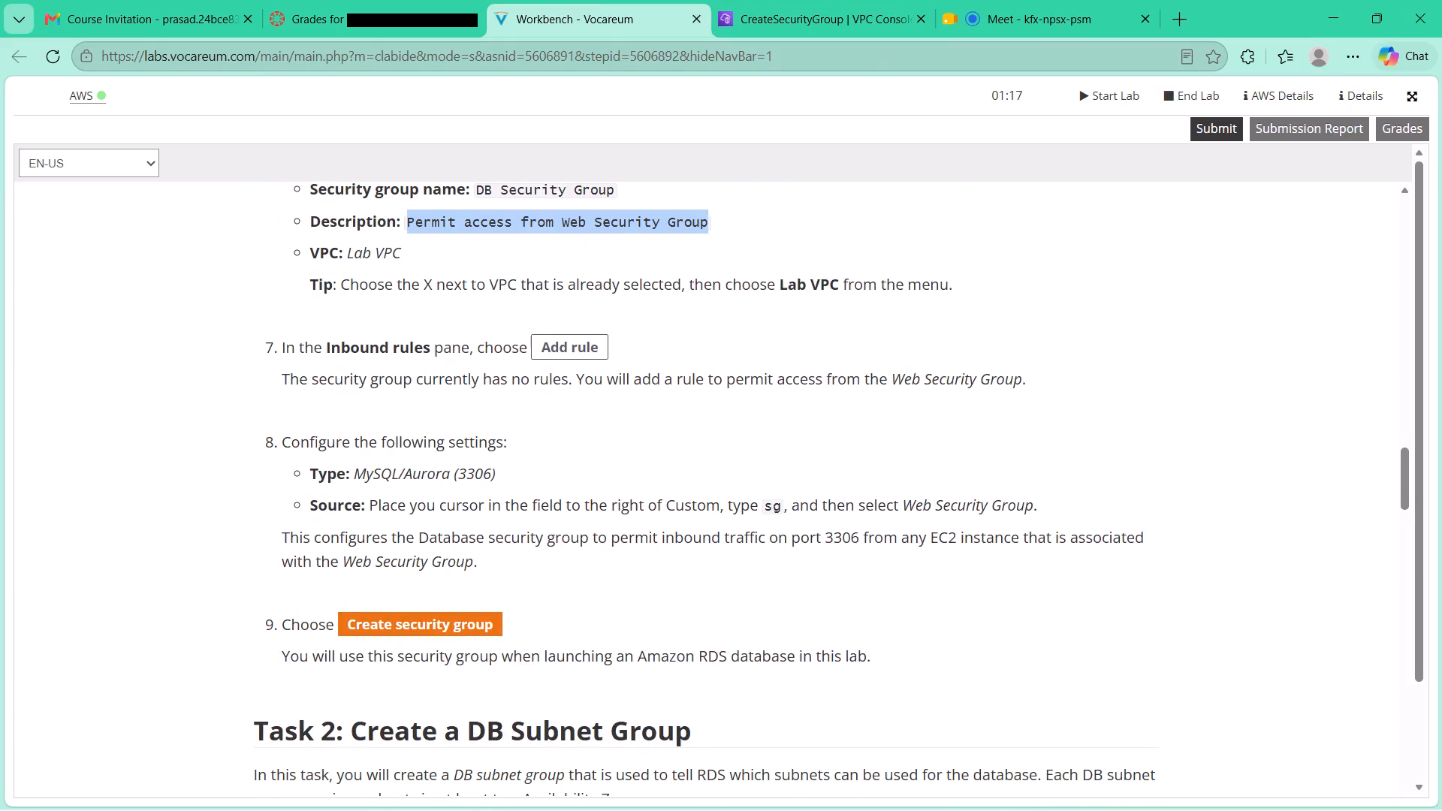
pyautogui.click(806, 7)
pyautogui.click(368, 451)
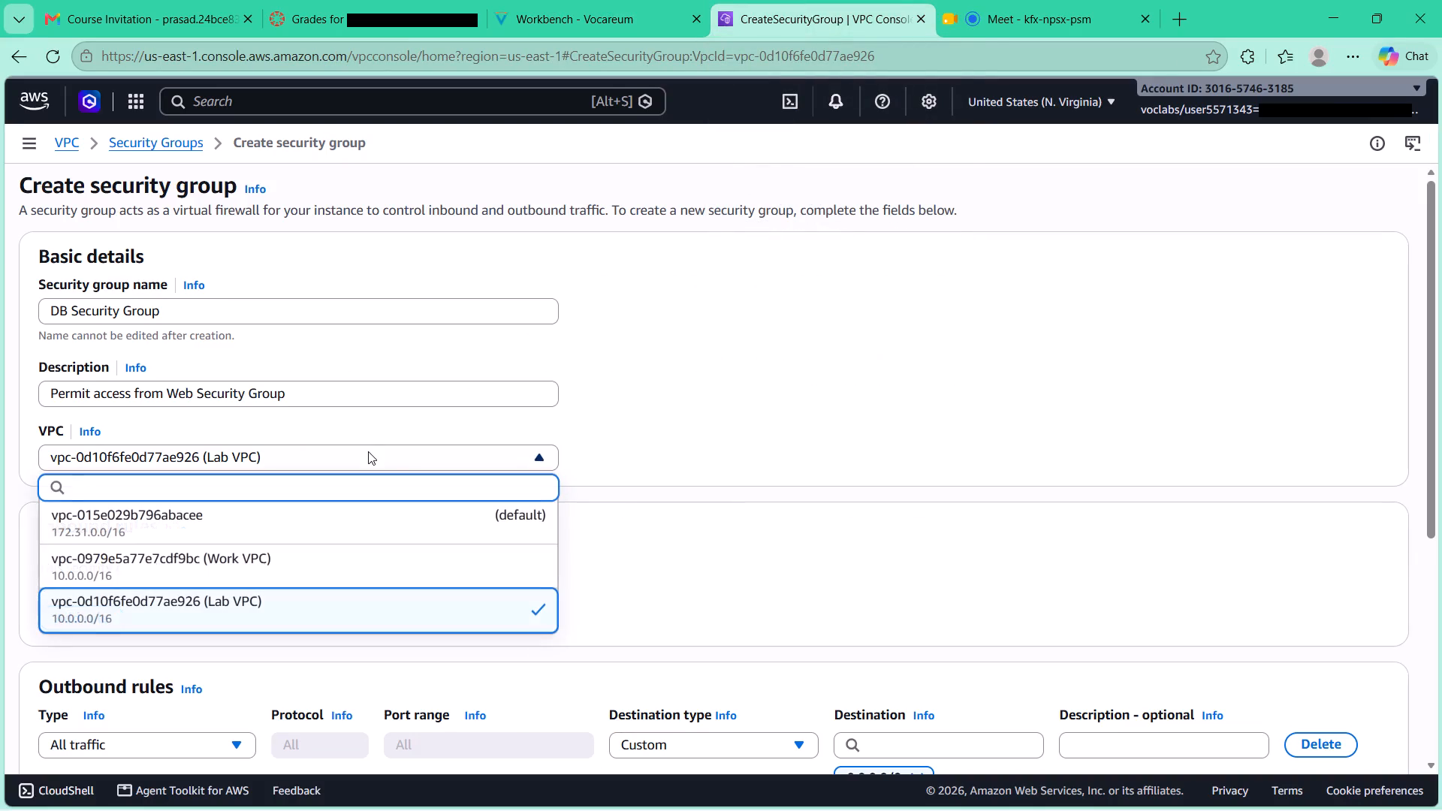
pyautogui.click(394, 611)
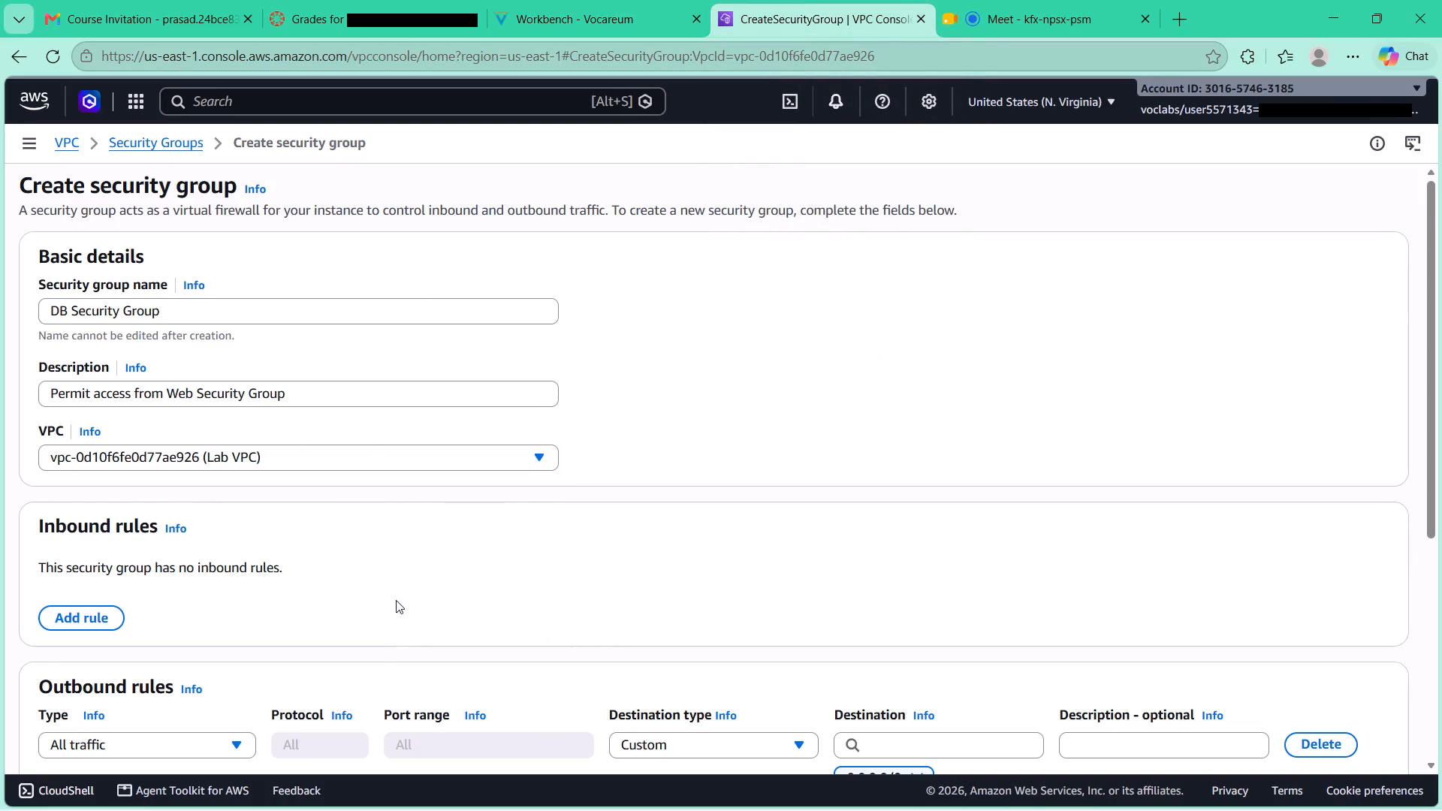
# Check the lab instructions and add a new inbound rule to the security group.
pyautogui.scroll(-2, 401, 481)
pyautogui.click(596, 16)
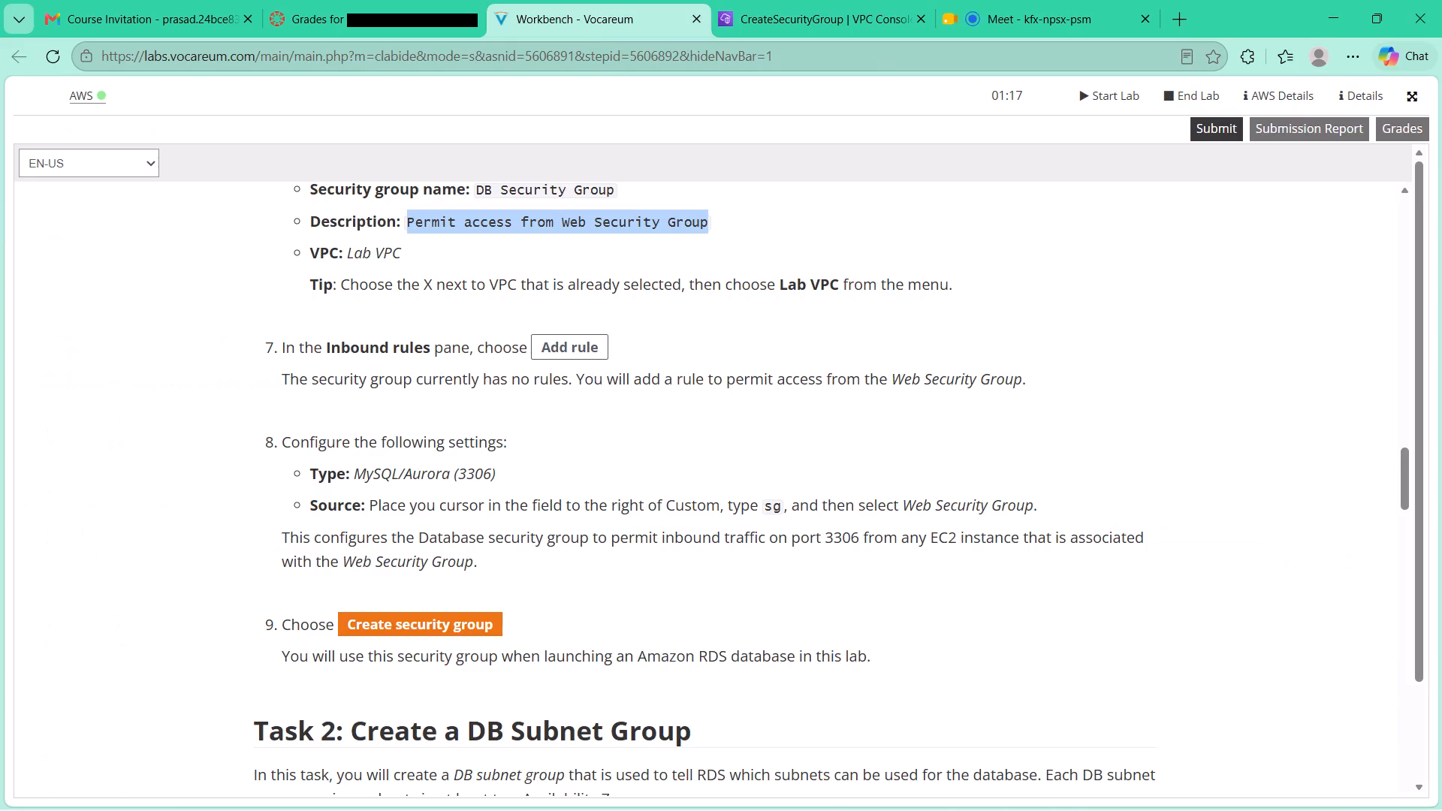
pyautogui.click(830, 0)
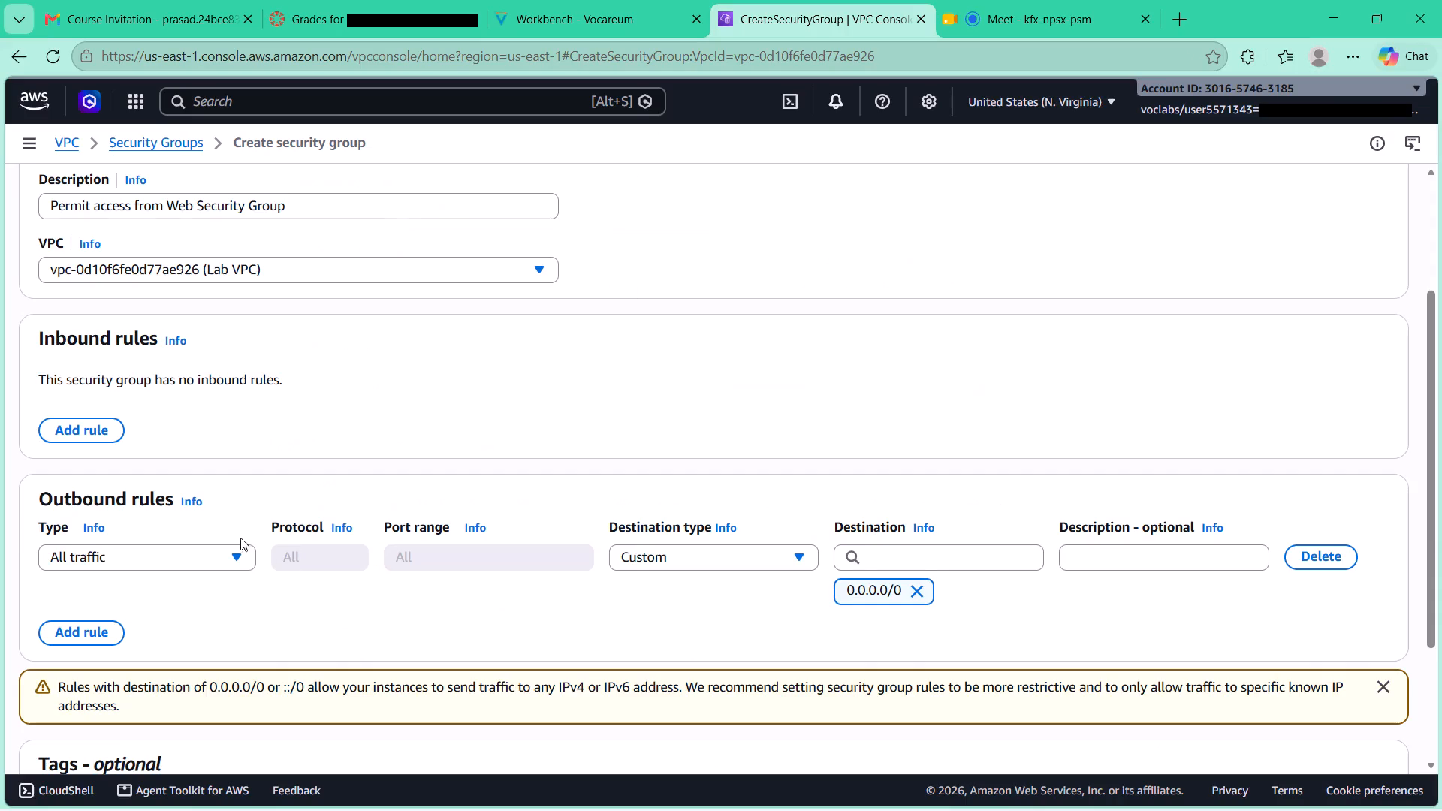
pyautogui.click(89, 431)
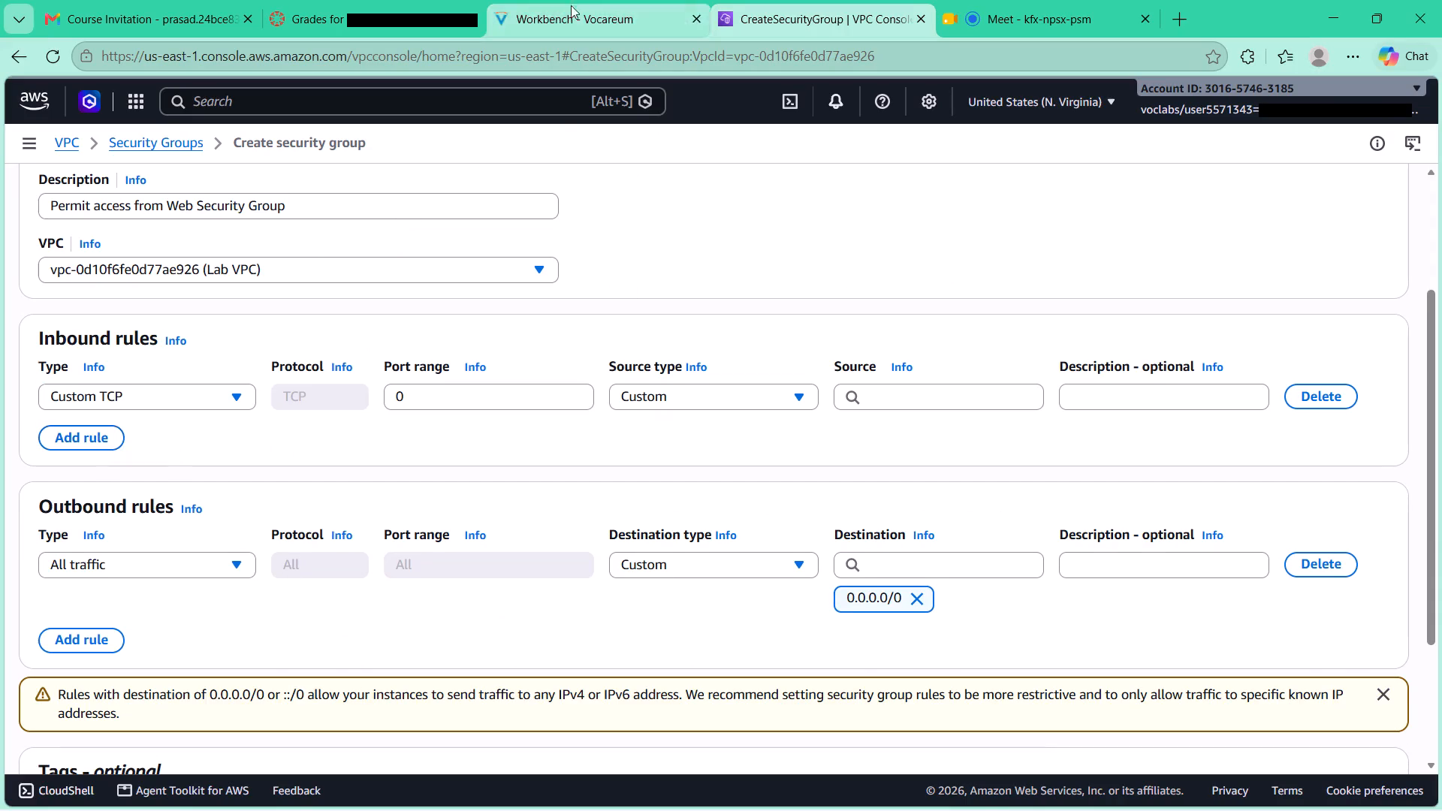
# Check the lab instructions and set the new inbound rule's type to MYSQL/Aurora.
pyautogui.click(569, 0)
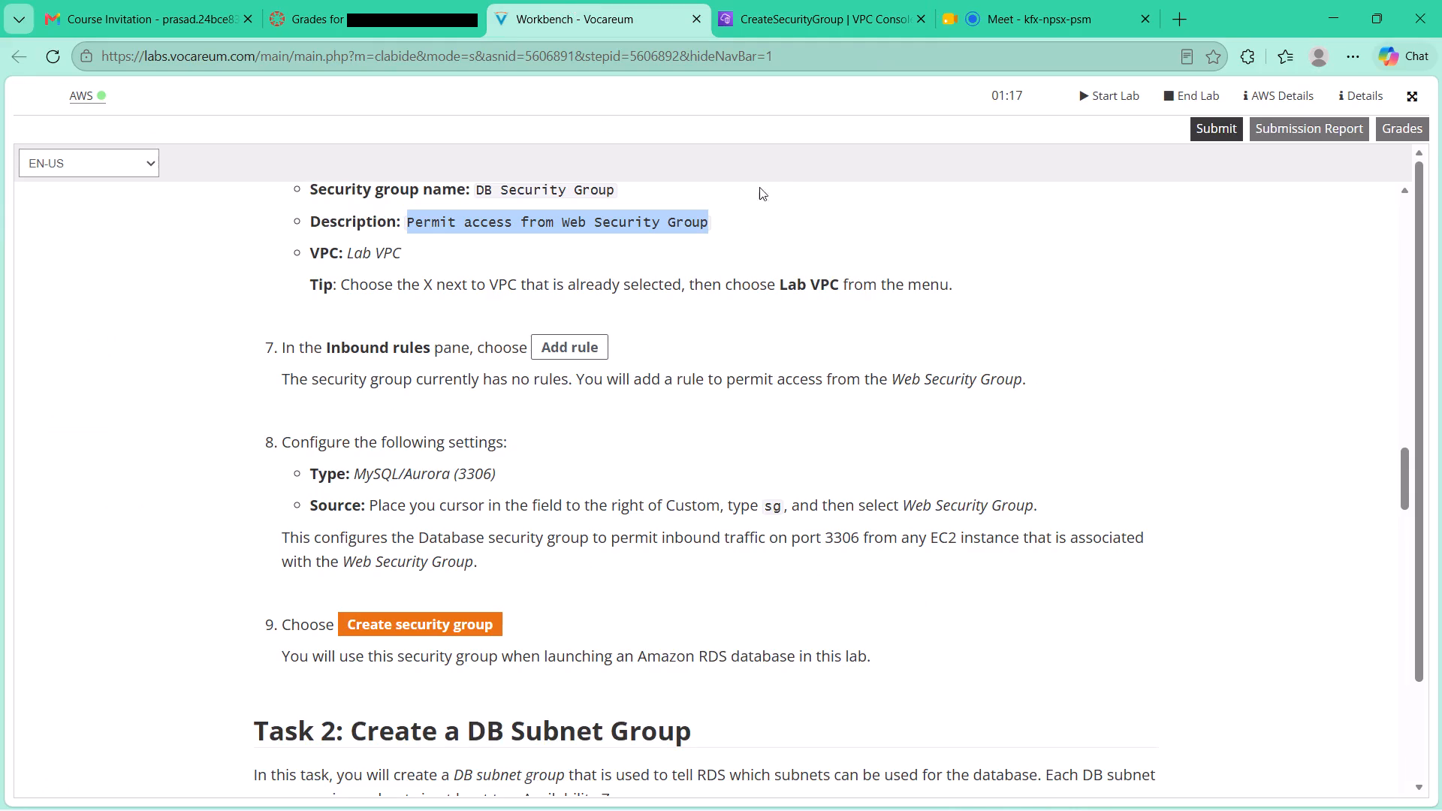
pyautogui.click(803, 35)
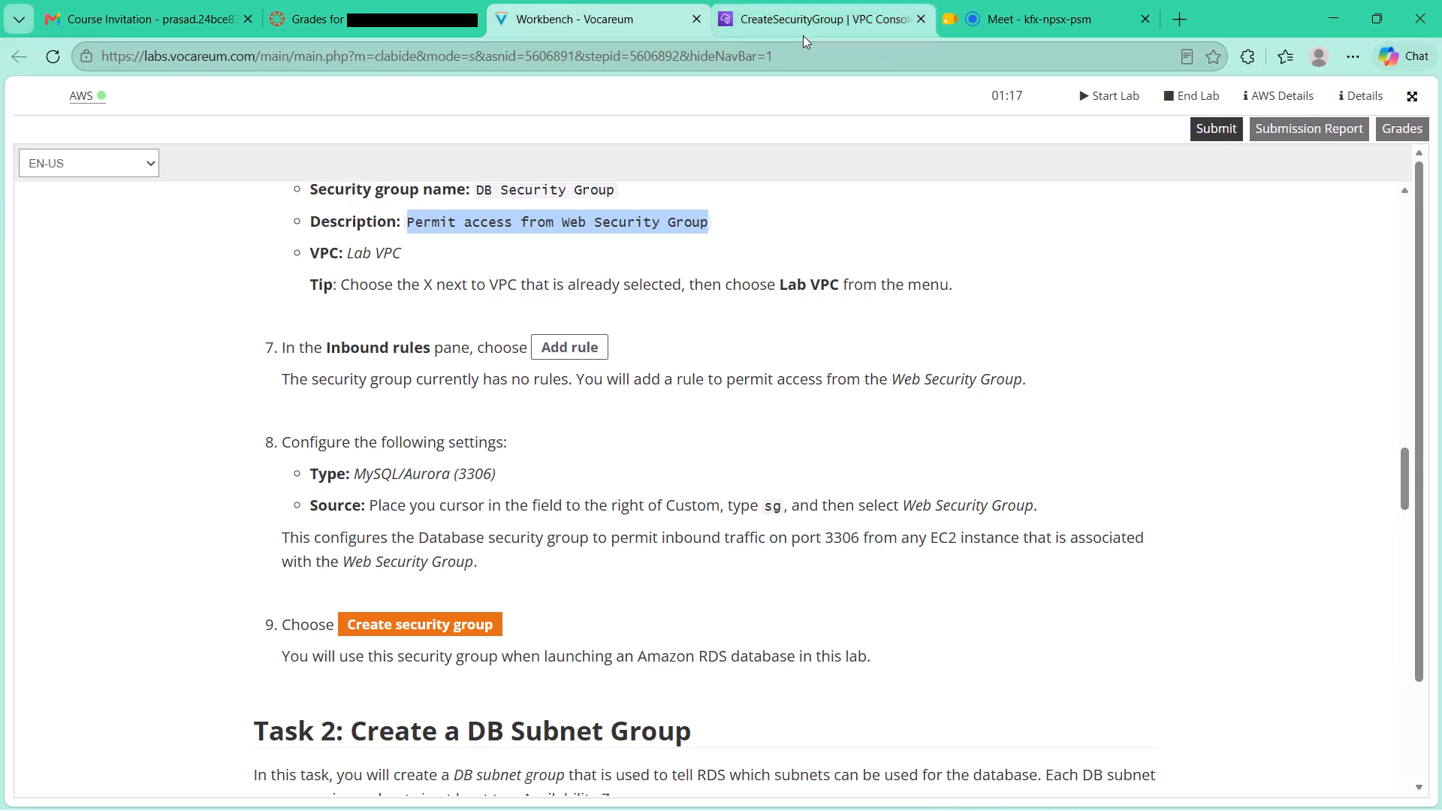
pyautogui.click(151, 395)
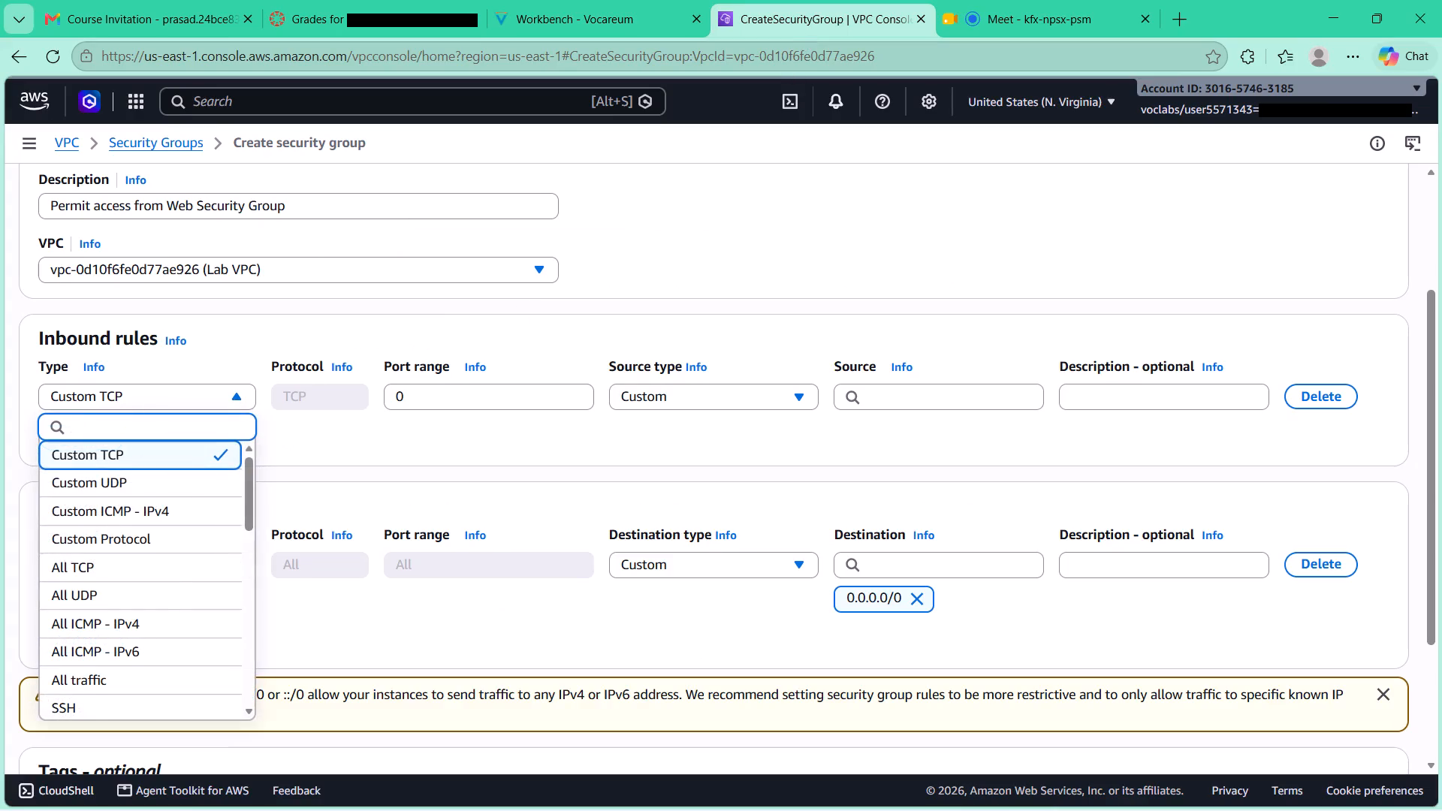
pyautogui.scroll(-12, 168, 571)
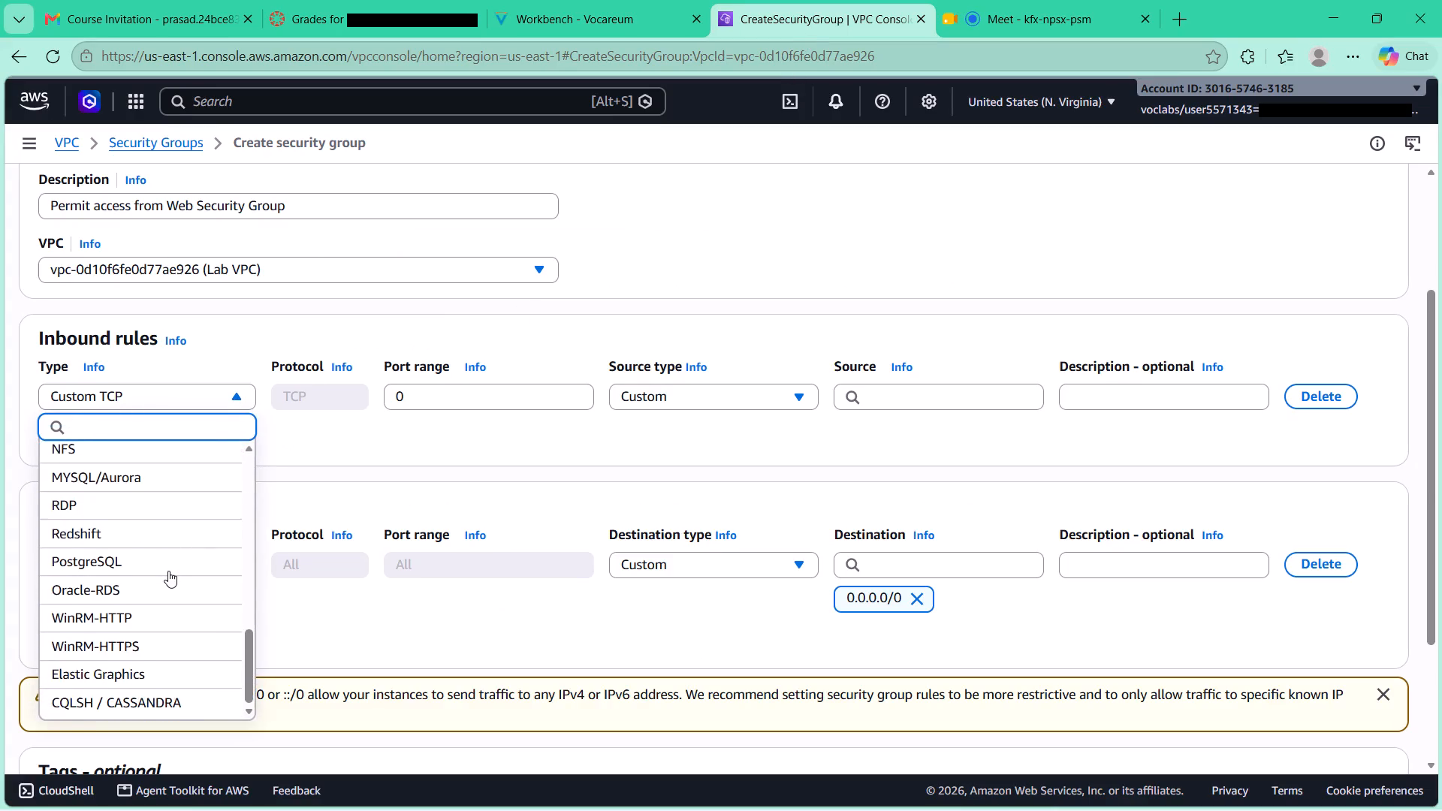
pyautogui.scroll(4, 168, 571)
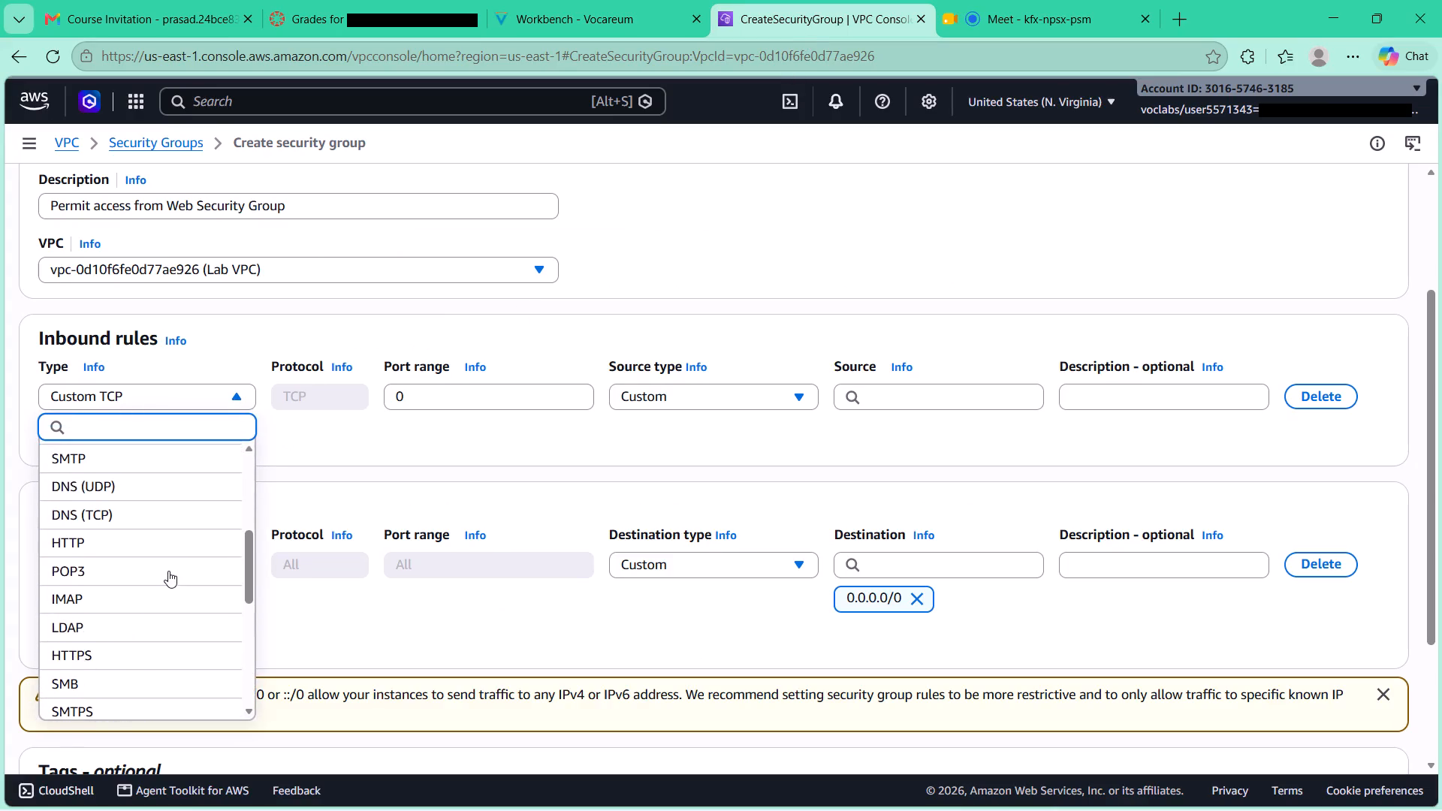
pyautogui.scroll(-1, 168, 571)
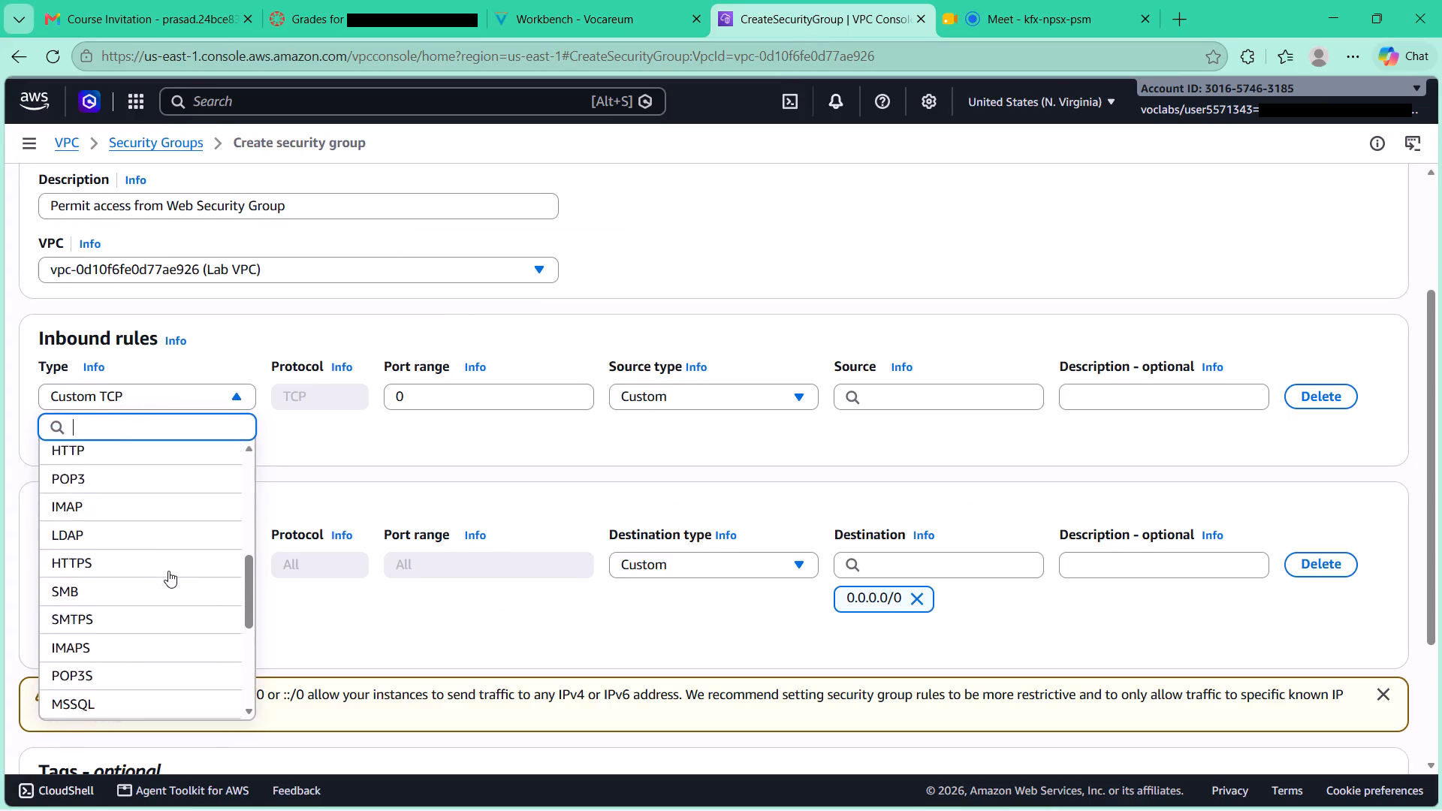
pyautogui.scroll(-2, 168, 571)
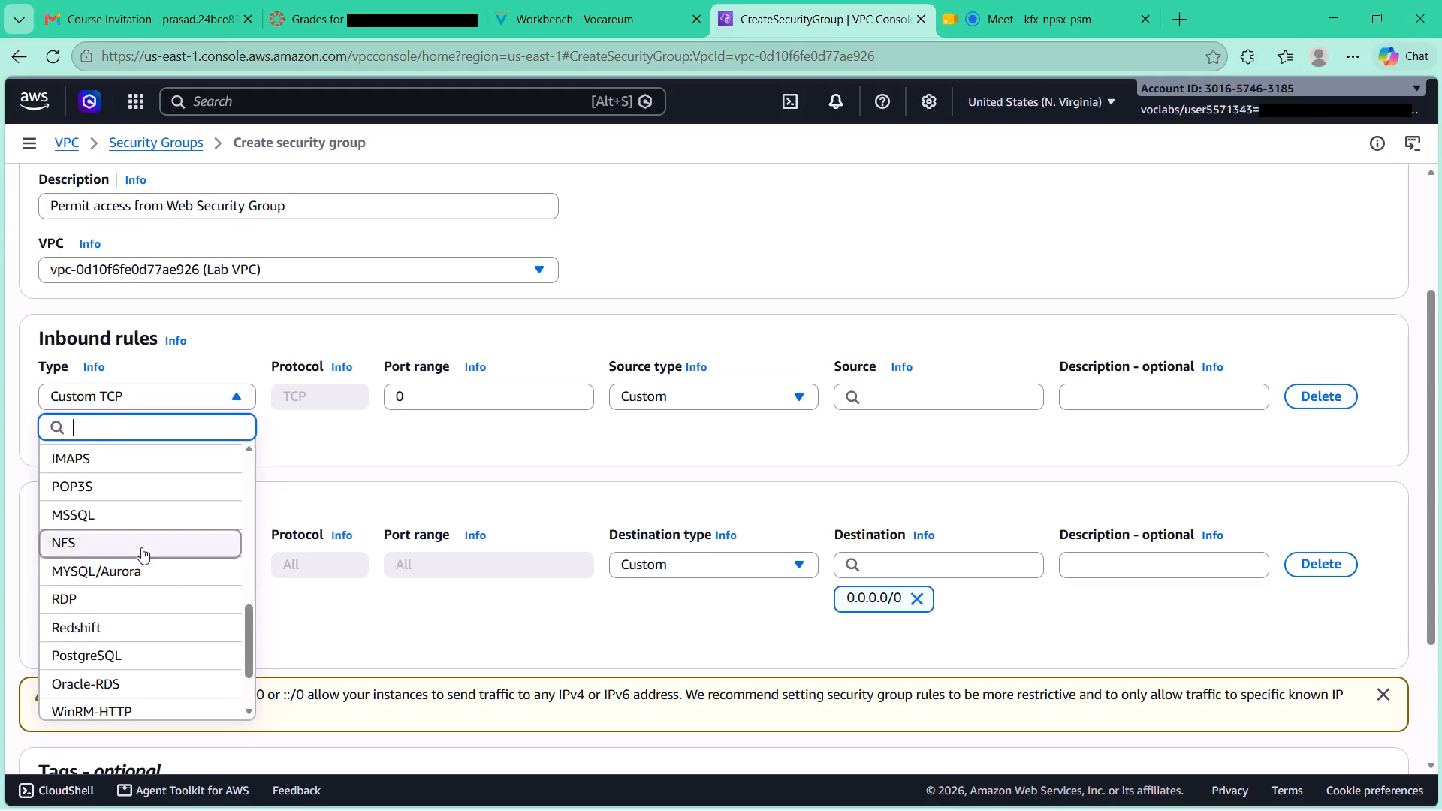
pyautogui.click(145, 574)
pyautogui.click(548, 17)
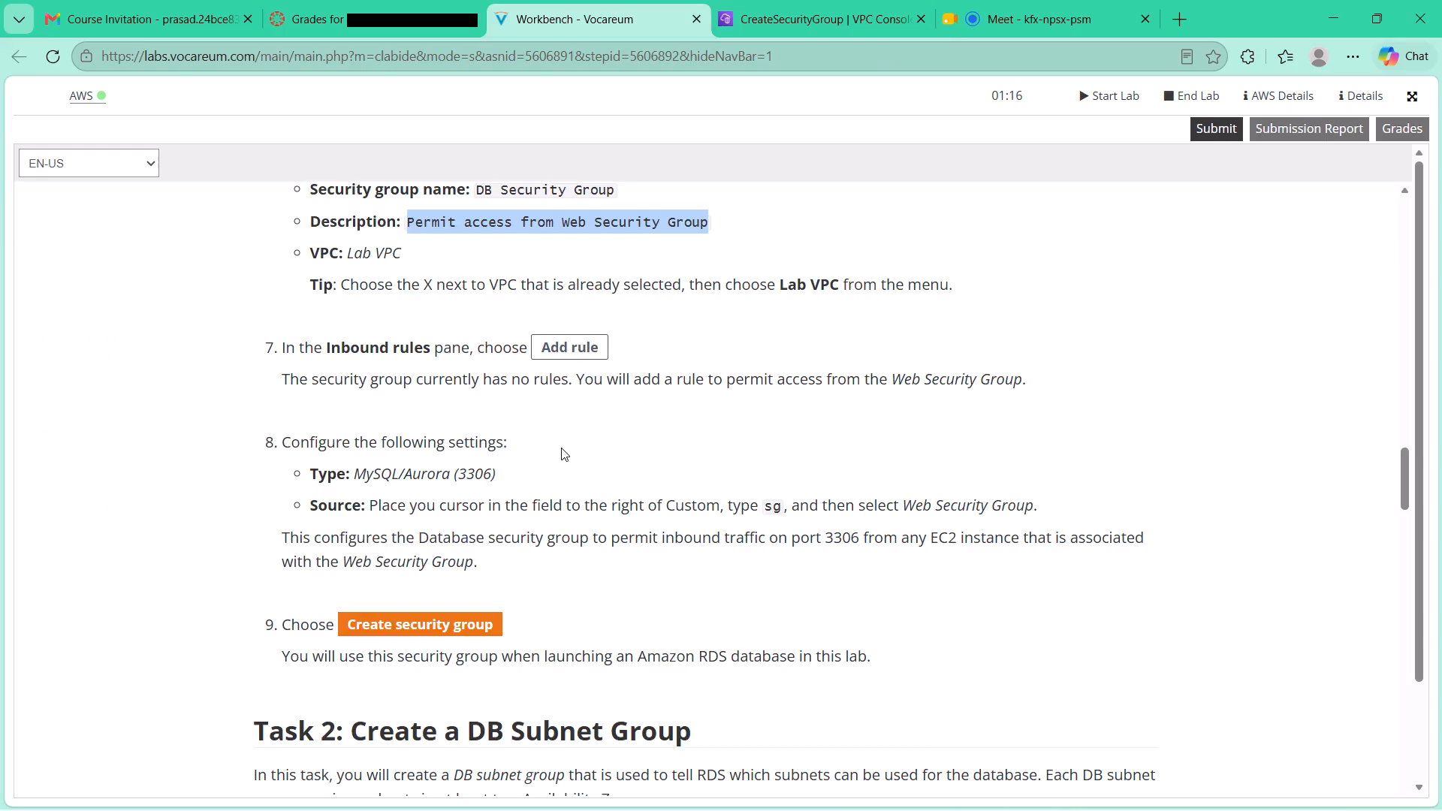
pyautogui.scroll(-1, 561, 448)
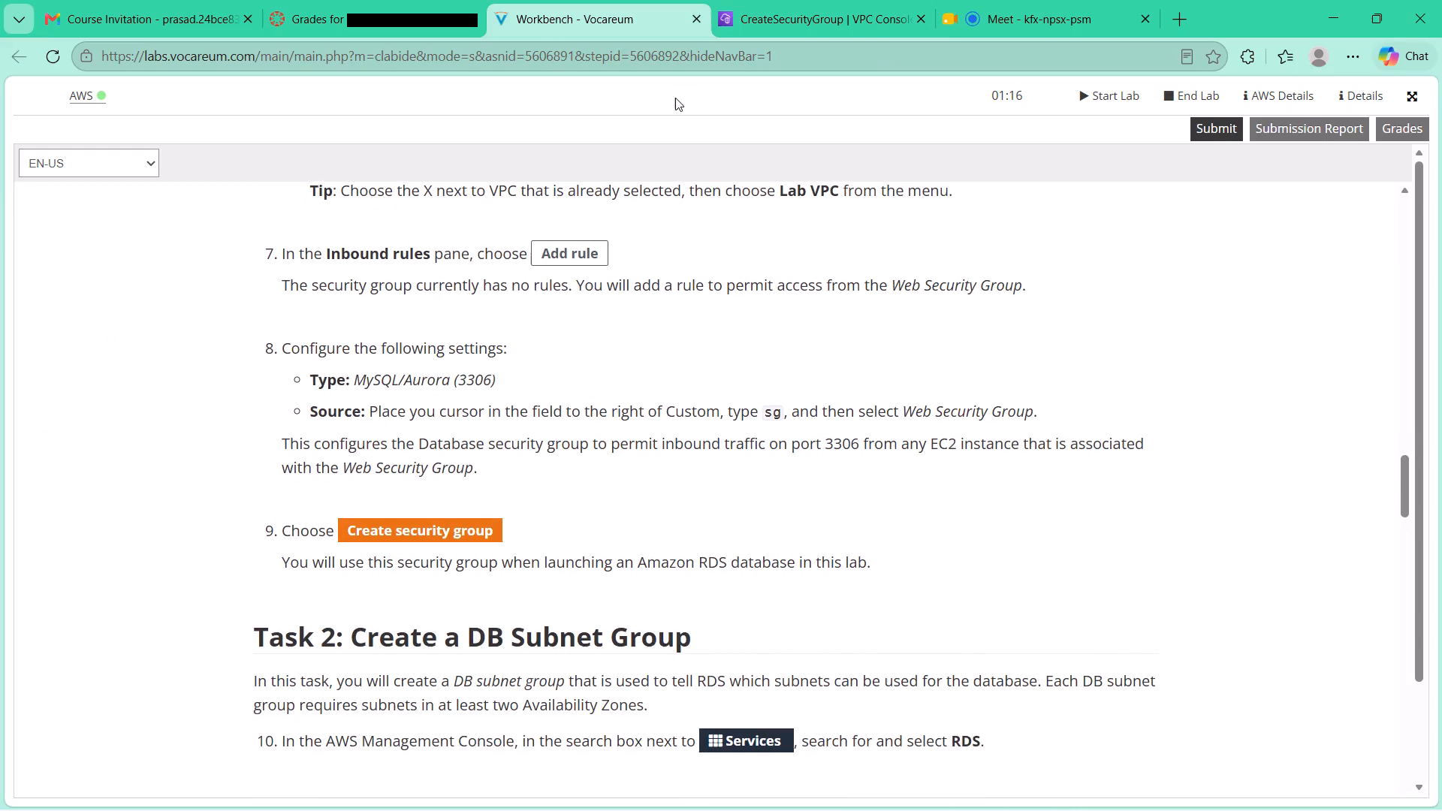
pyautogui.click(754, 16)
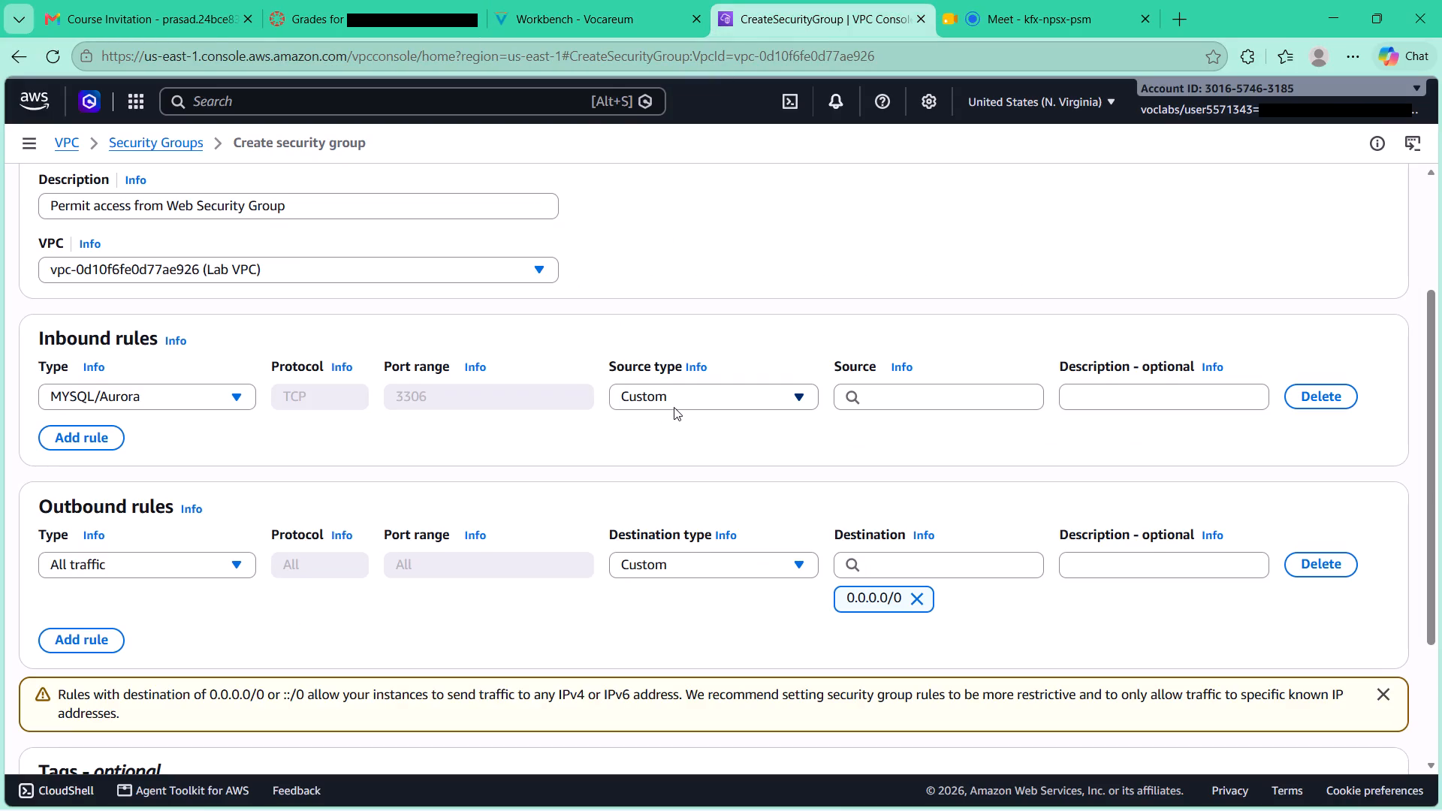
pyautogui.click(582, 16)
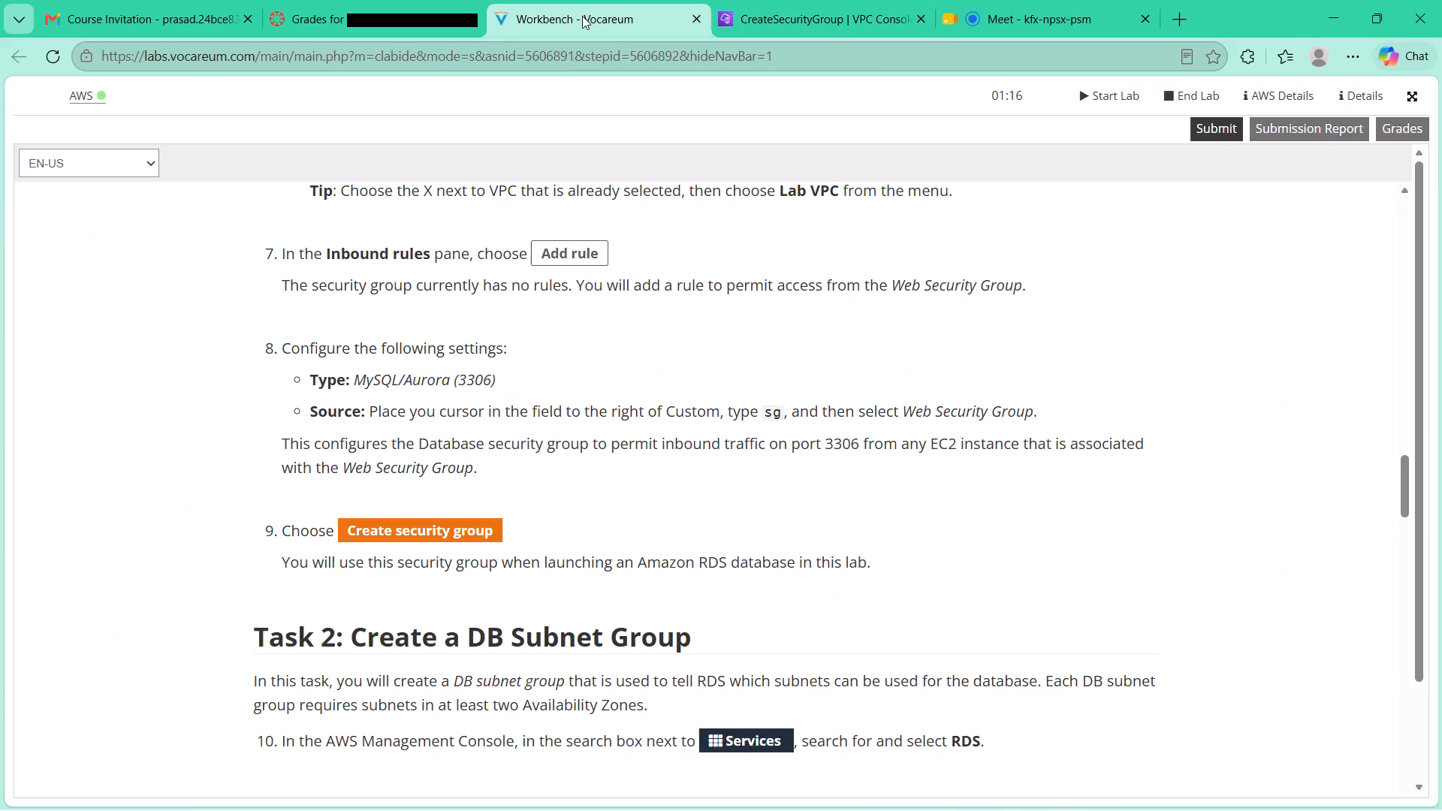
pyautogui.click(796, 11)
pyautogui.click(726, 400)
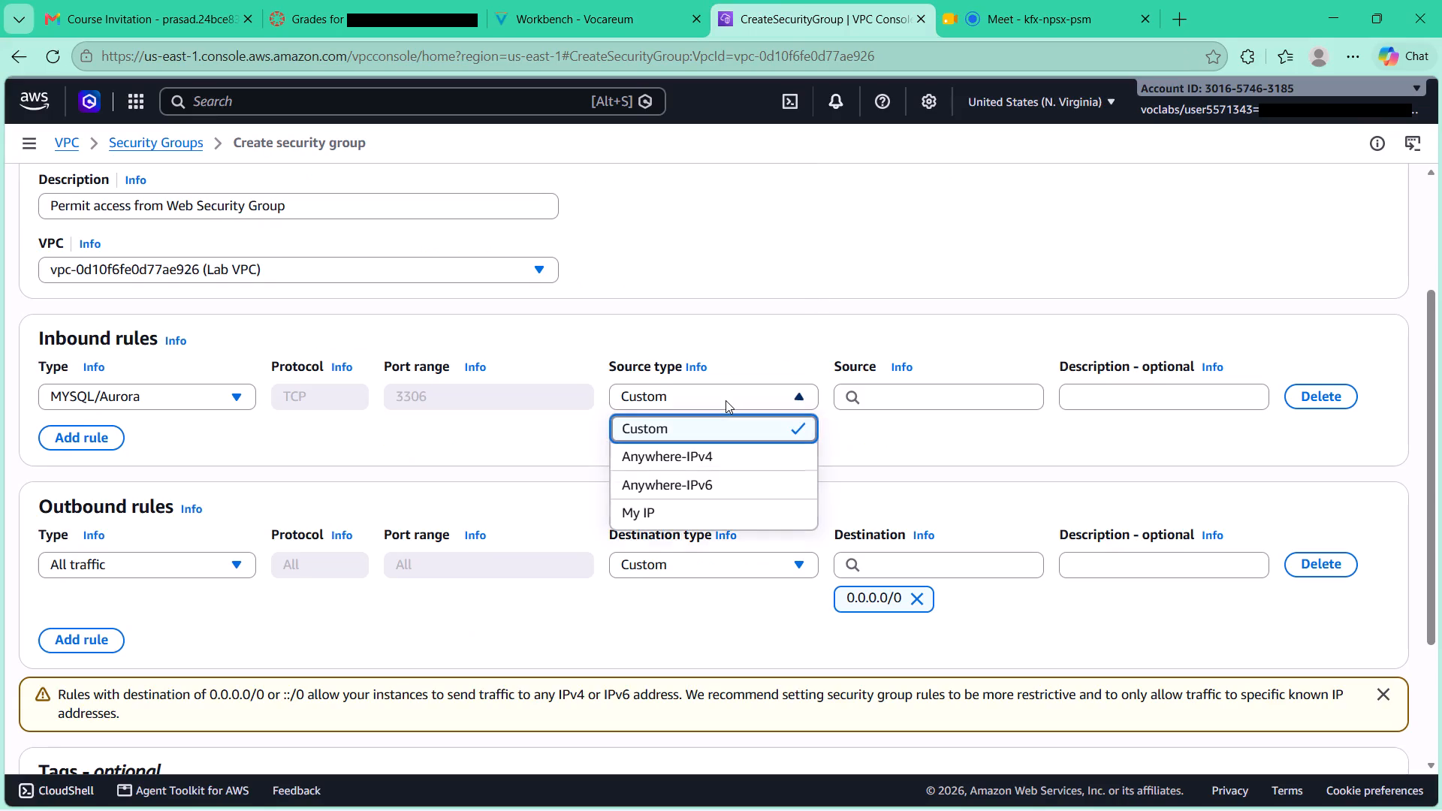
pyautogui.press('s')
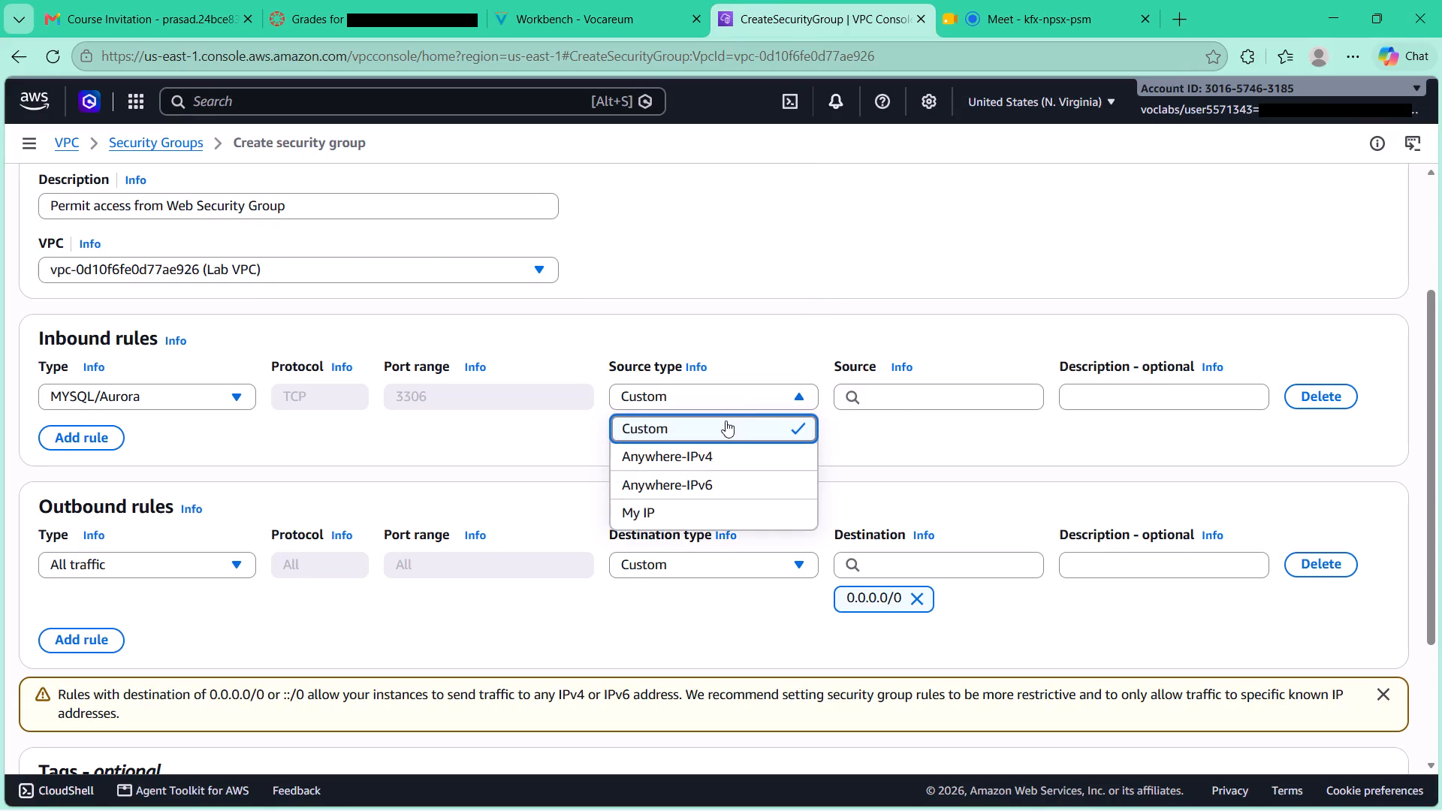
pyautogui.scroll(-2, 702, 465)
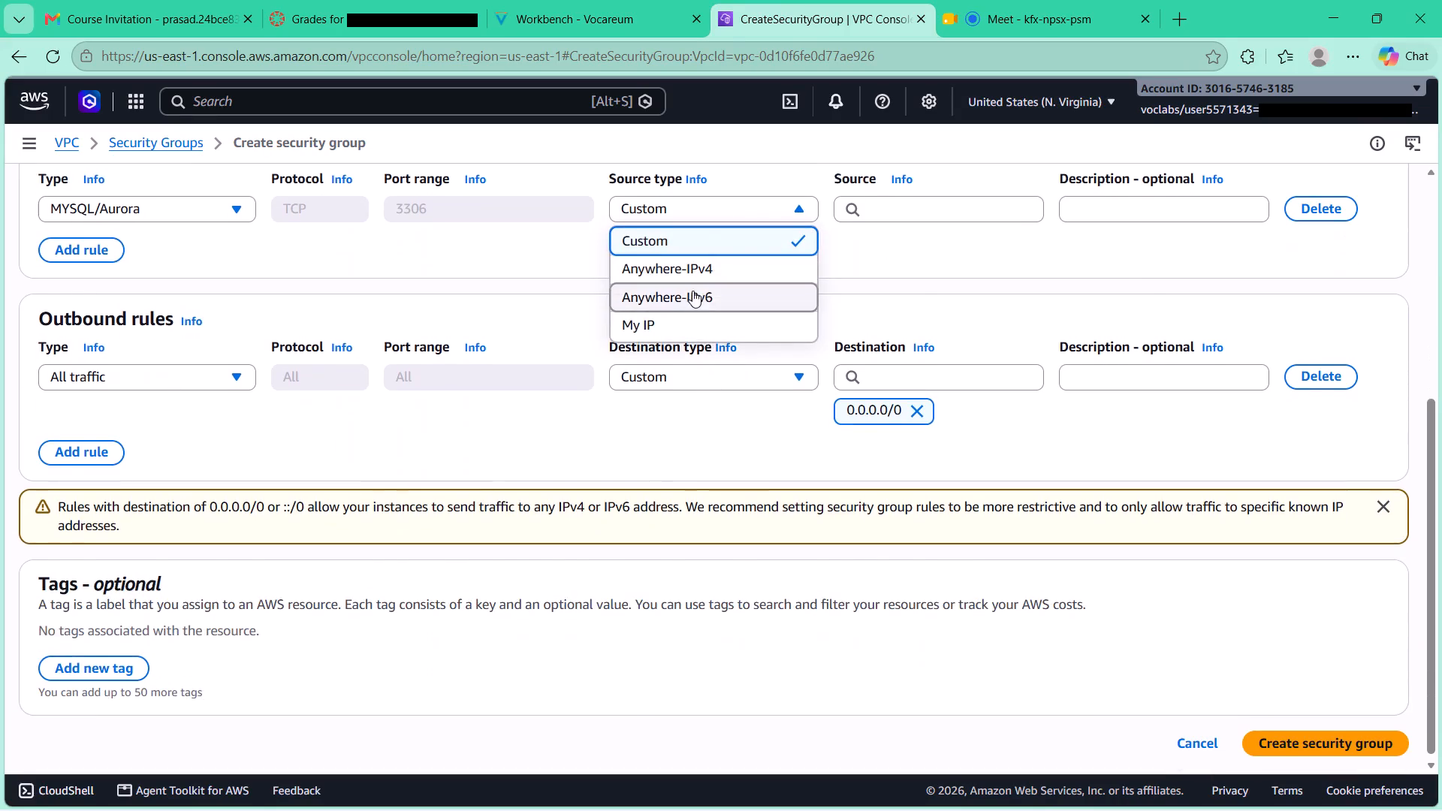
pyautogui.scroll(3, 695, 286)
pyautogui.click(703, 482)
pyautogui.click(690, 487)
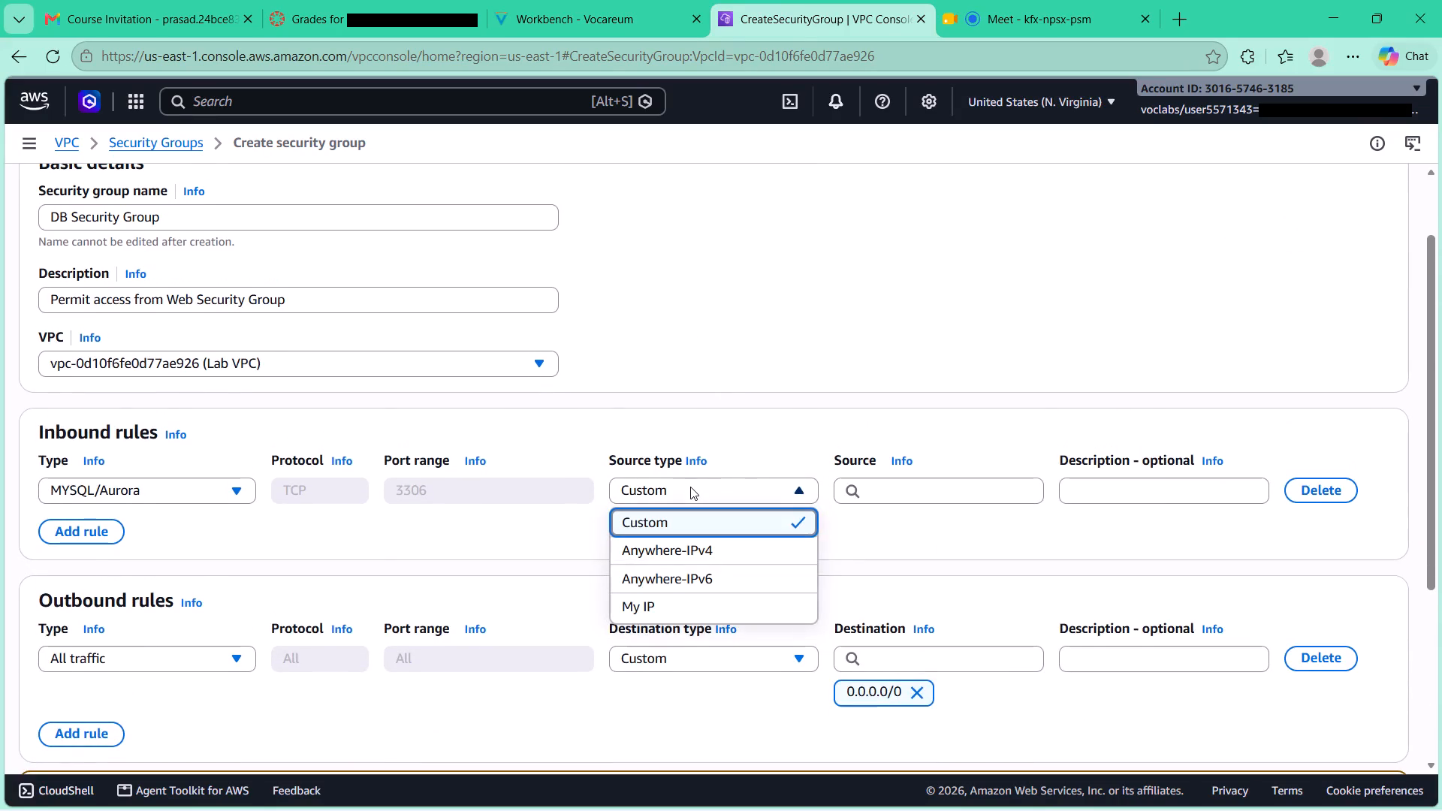
# Recheck the lab instructions and set the inbound rule's source to Web Security Group by searching for "sg".
pyautogui.click(652, 11)
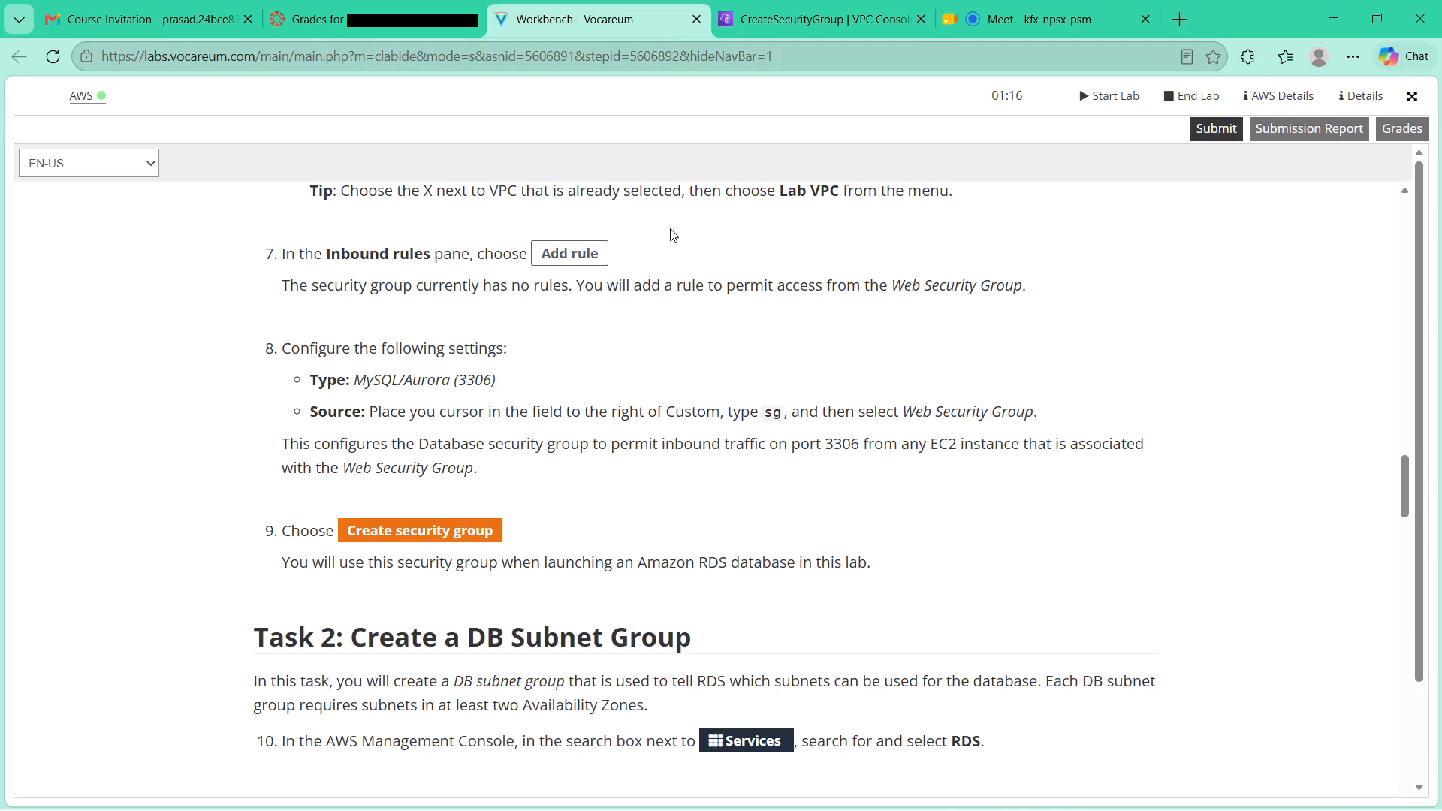
pyautogui.click(785, 20)
pyautogui.click(876, 495)
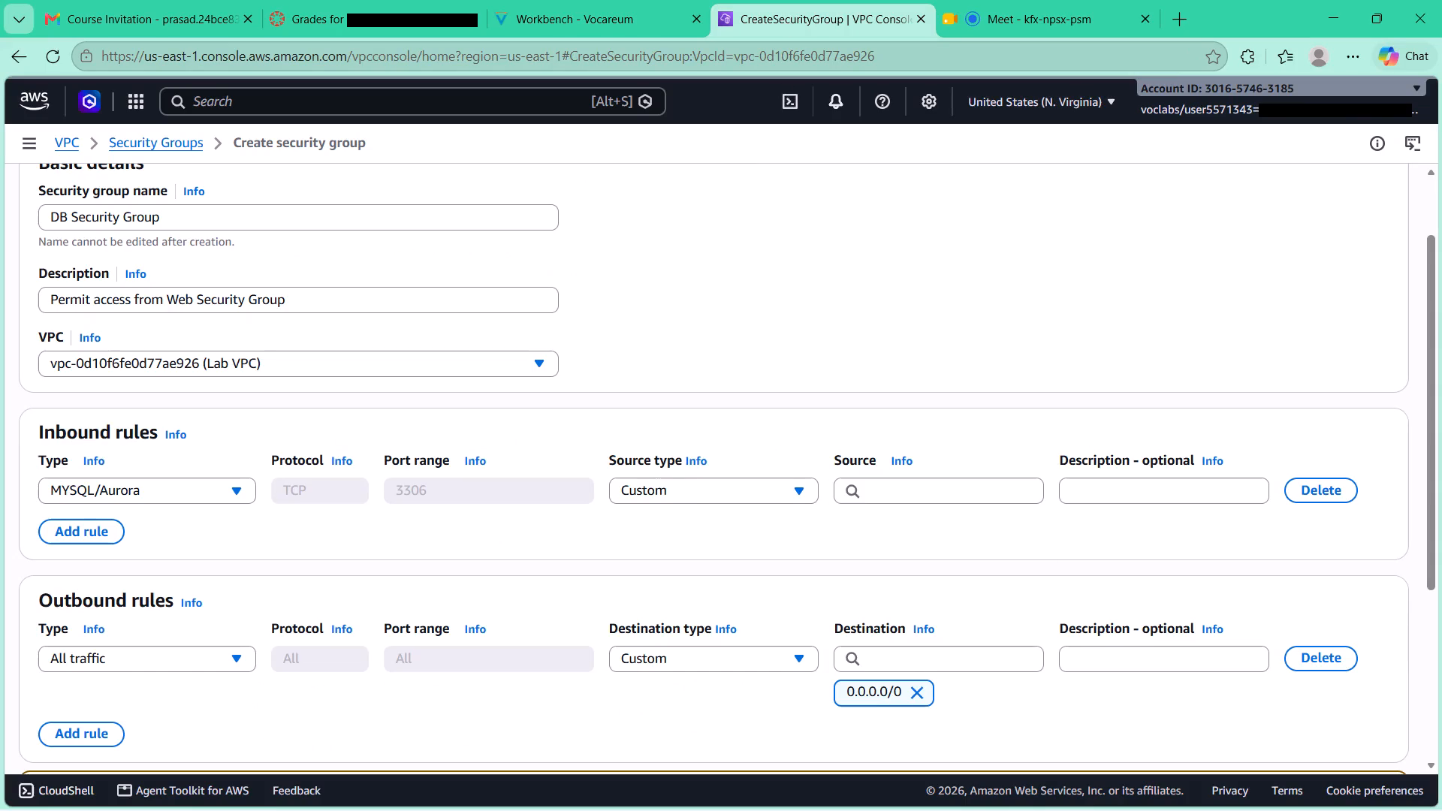
pyautogui.press('s')
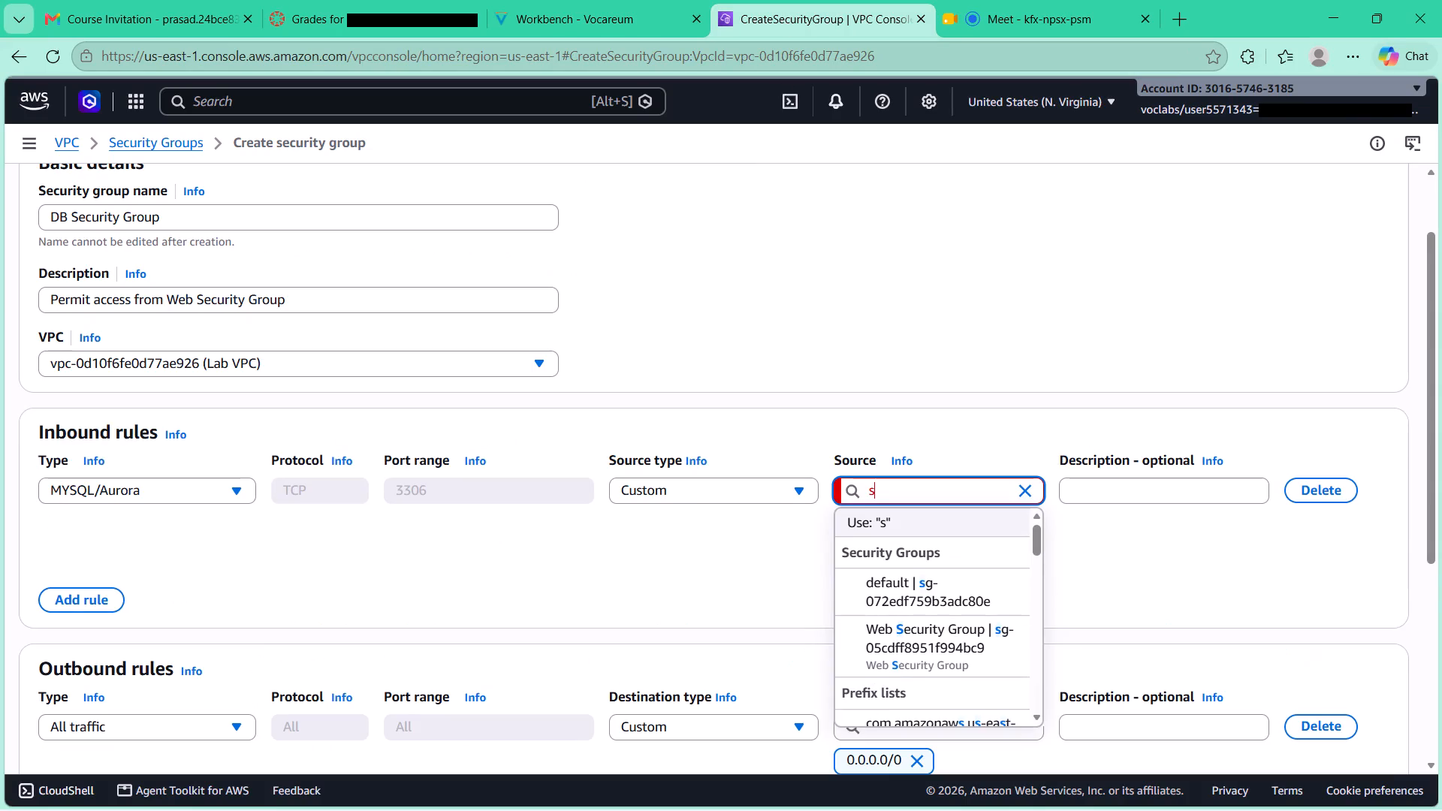
pyautogui.press('g')
pyautogui.click(945, 637)
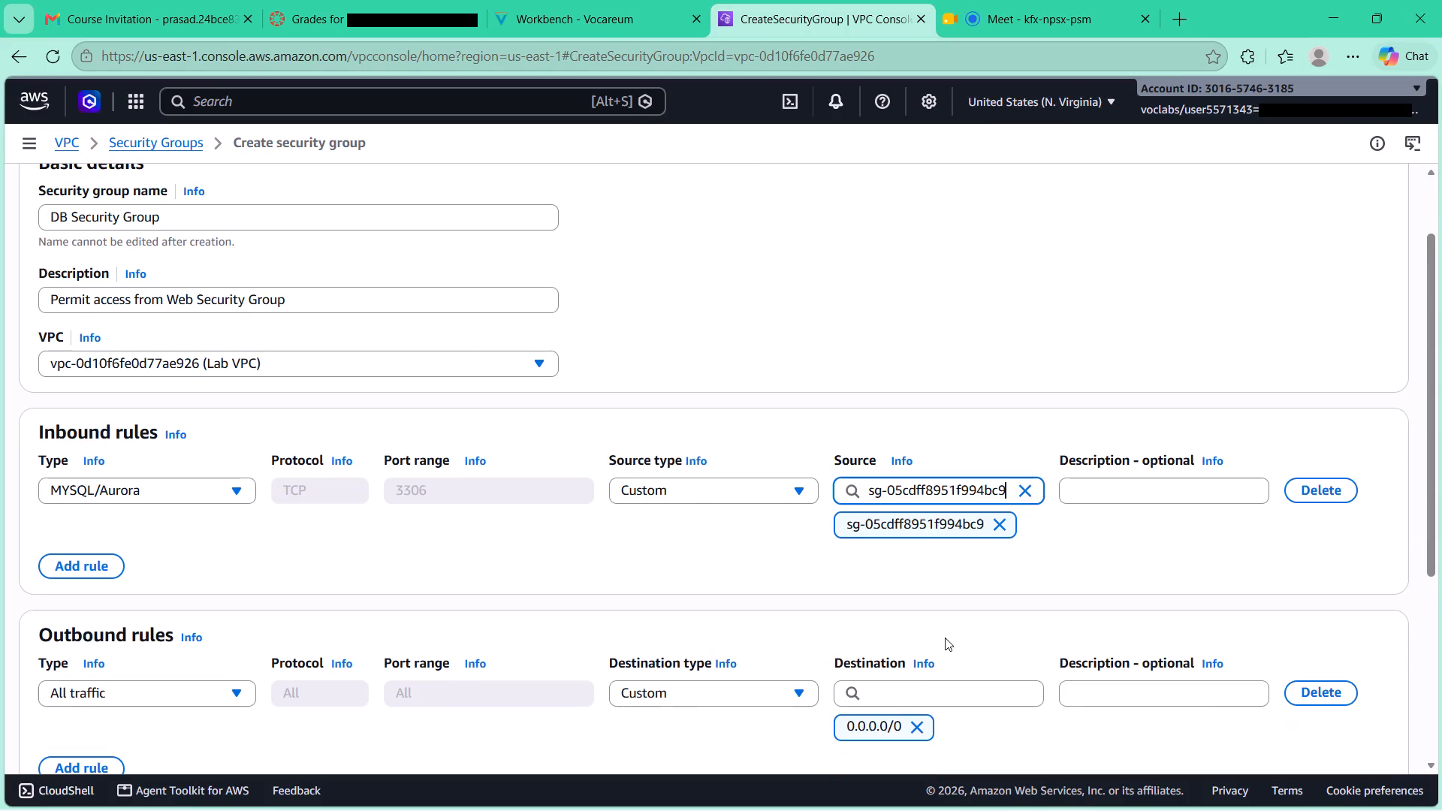
# Check the final Task 1 instruction and create the DB Security Group with the configured settings.
pyautogui.click(668, 16)
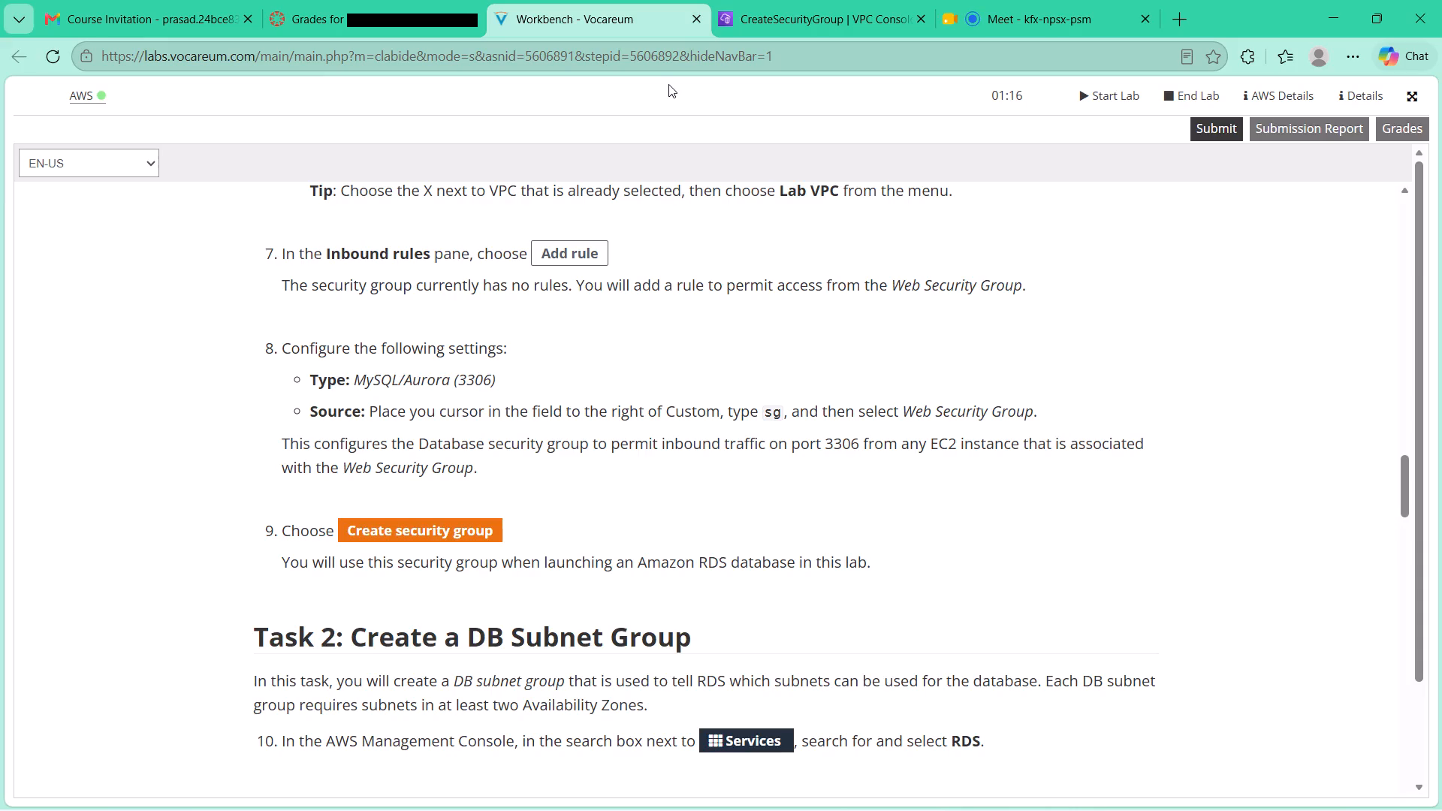
pyautogui.click(864, 19)
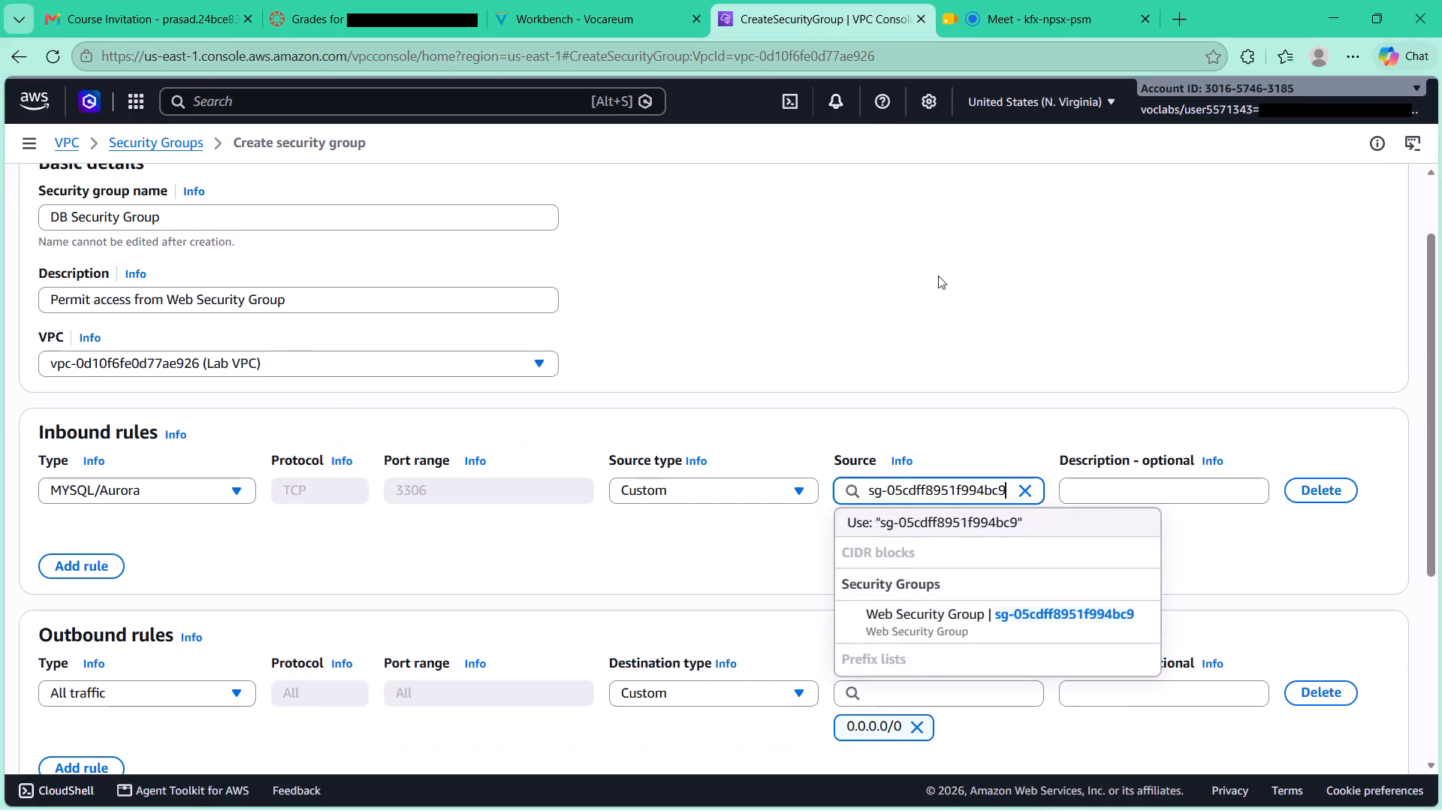
pyautogui.scroll(-2, 933, 273)
pyautogui.click(734, 341)
pyautogui.scroll(-6, 734, 341)
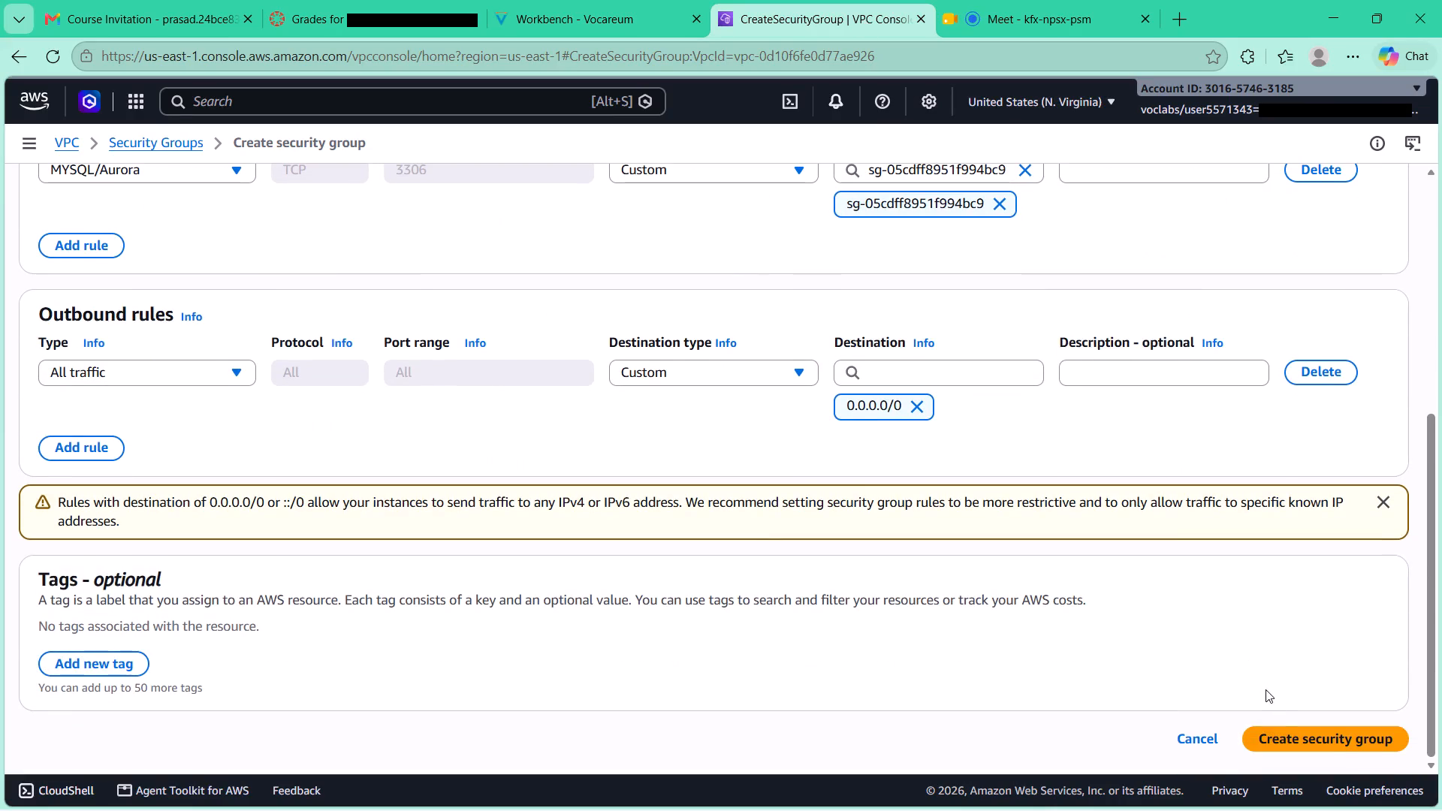
pyautogui.click(1287, 741)
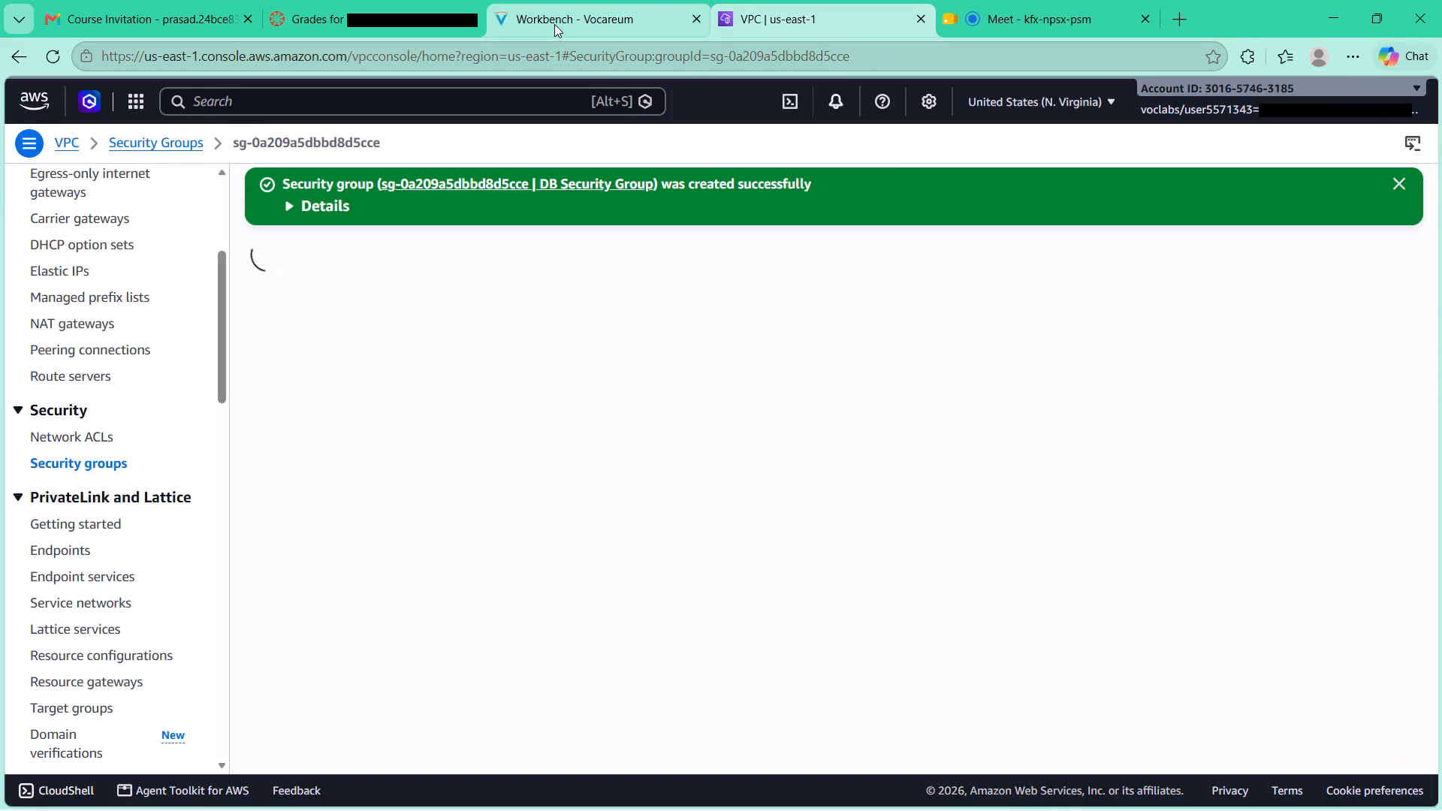
# Consult the Task 2 instructions, search the AWS services for "RDS" and open Aurora and RDS.
pyautogui.click(559, 13)
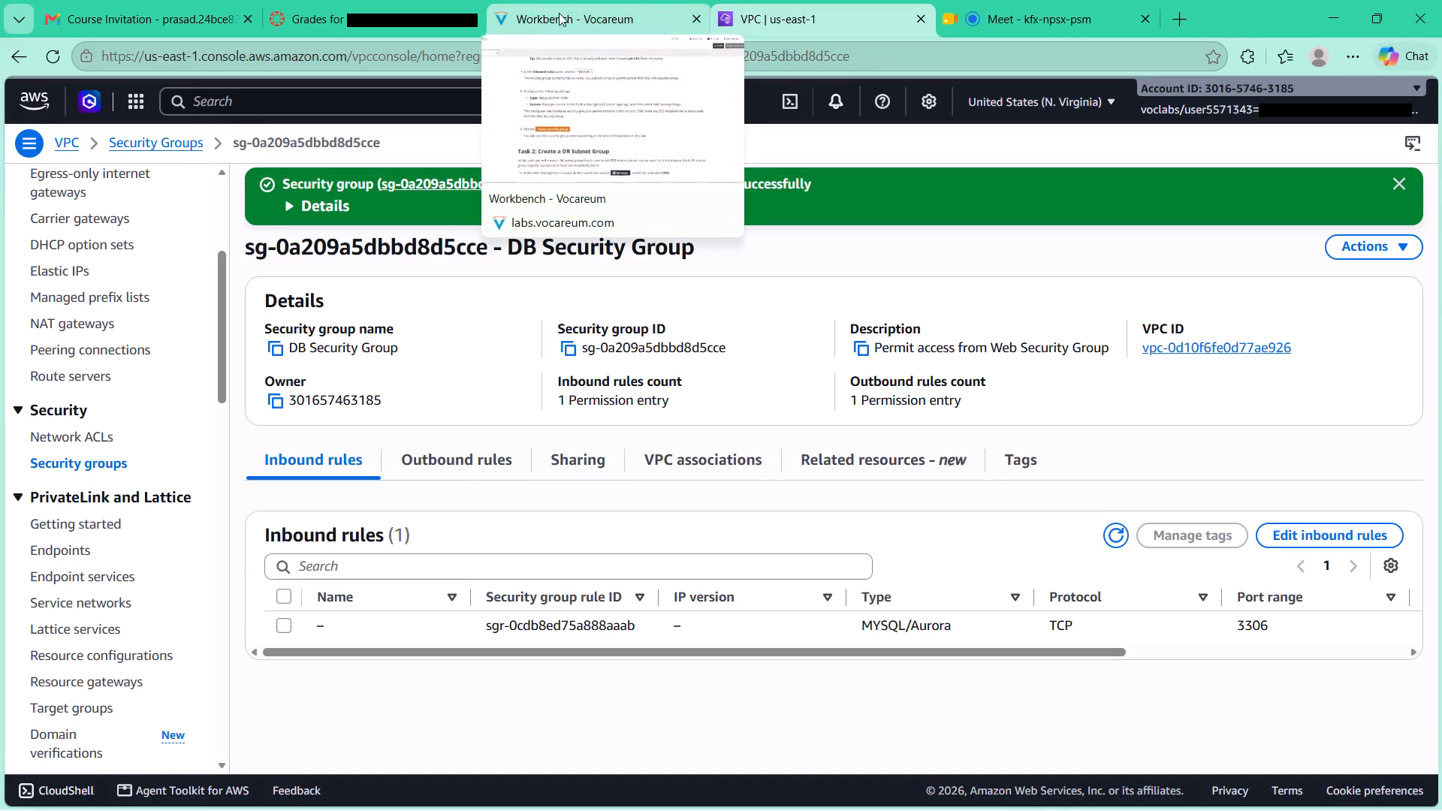
pyautogui.scroll(-3, 633, 303)
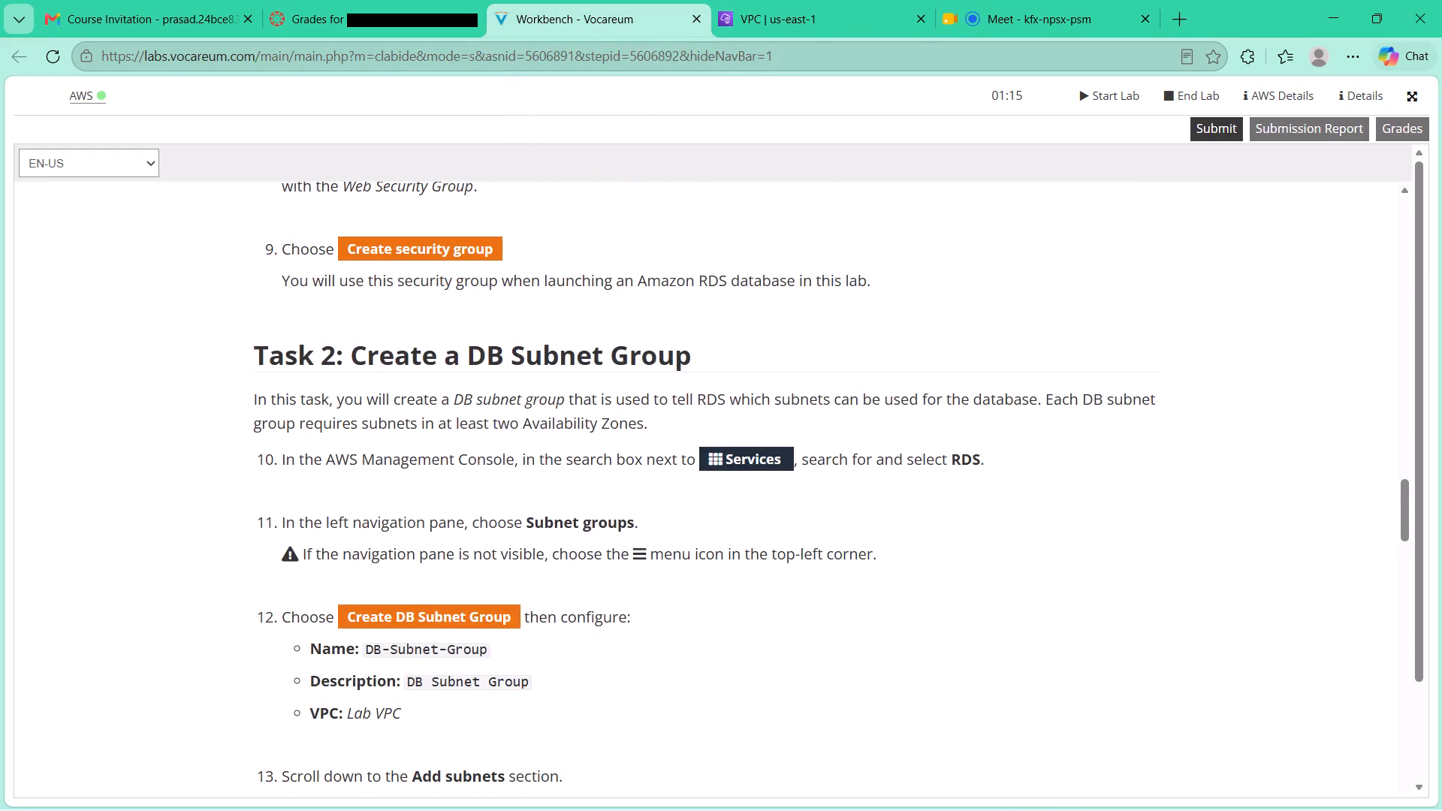
pyautogui.click(788, 17)
pyautogui.click(226, 108)
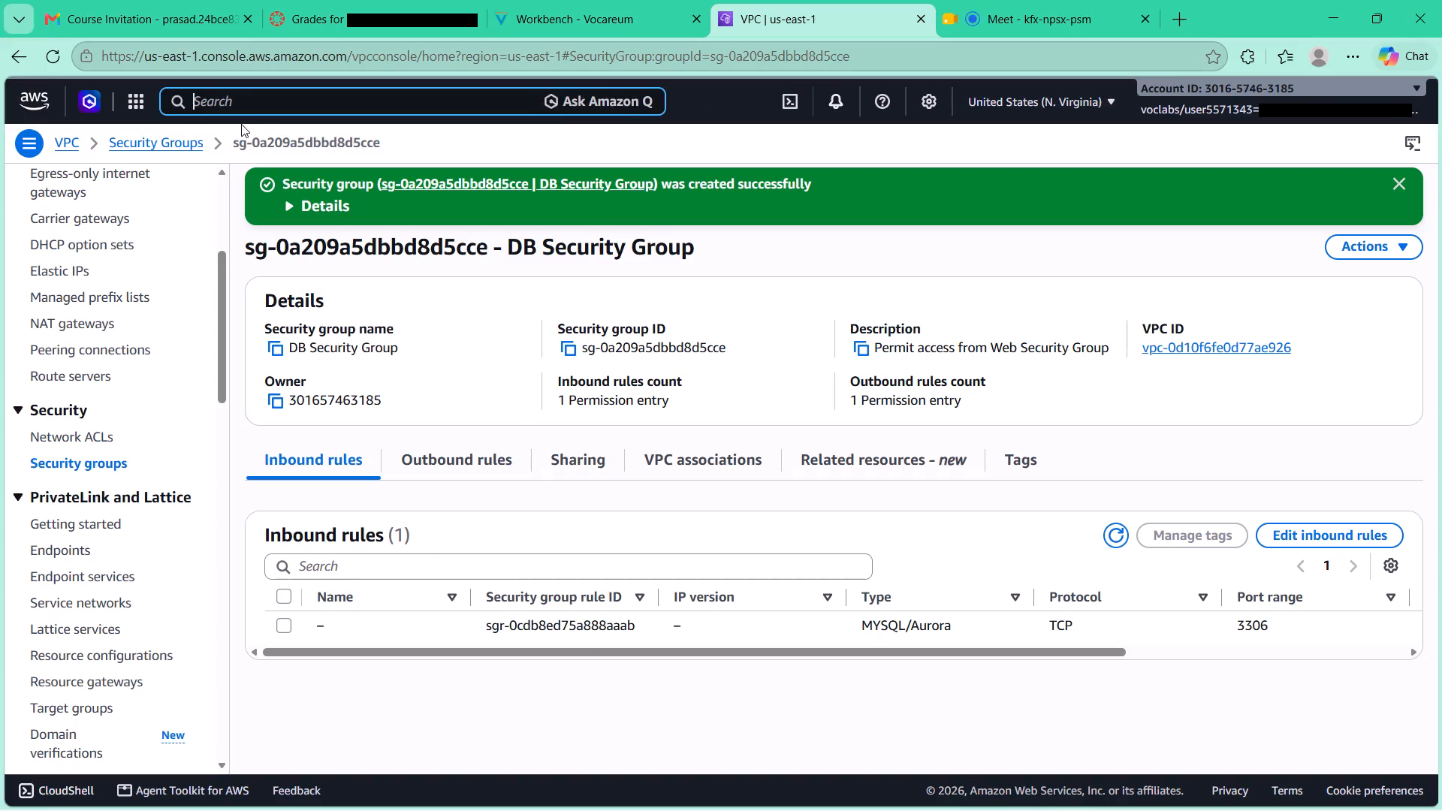
pyautogui.write('RDS')
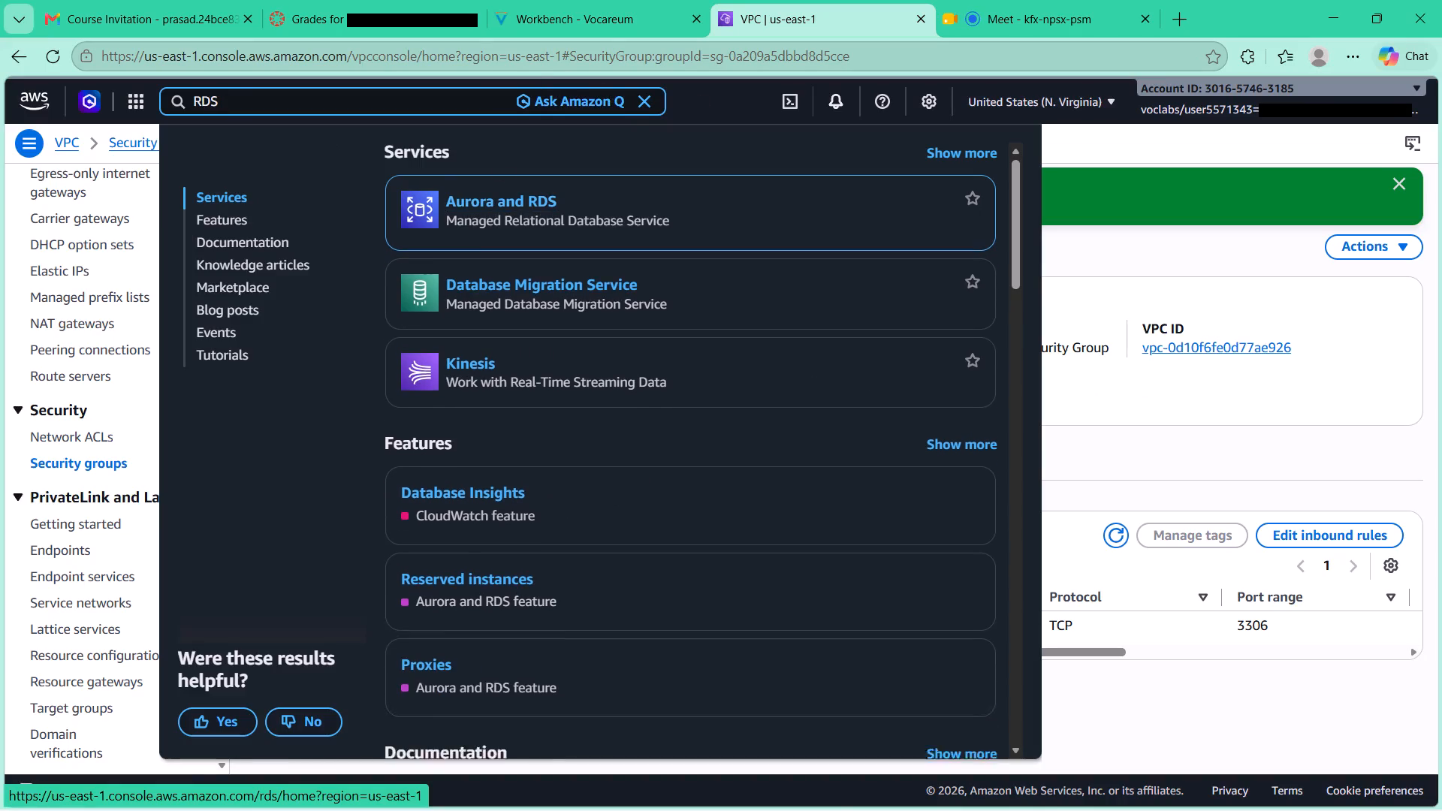
pyautogui.click(581, 0)
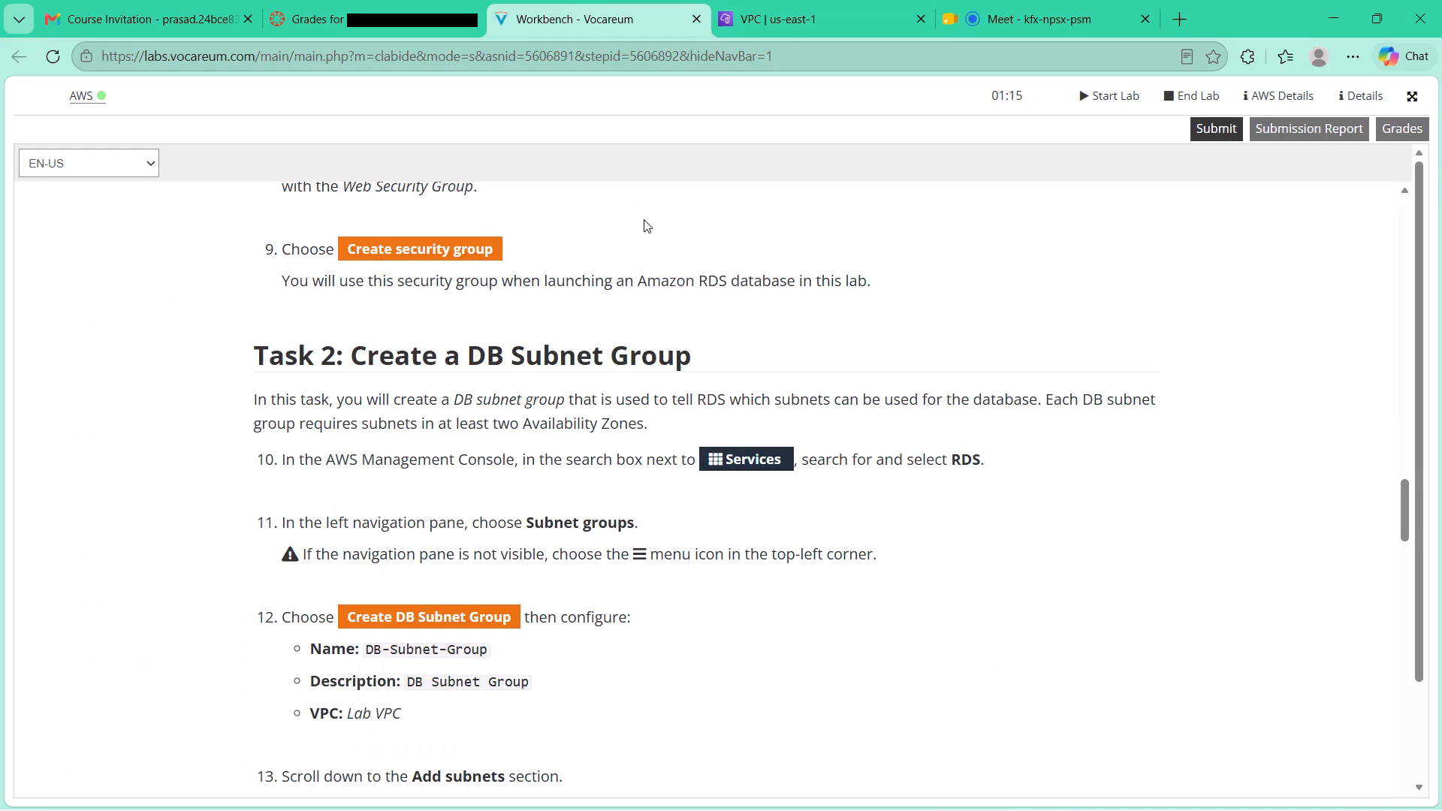
pyautogui.click(764, 18)
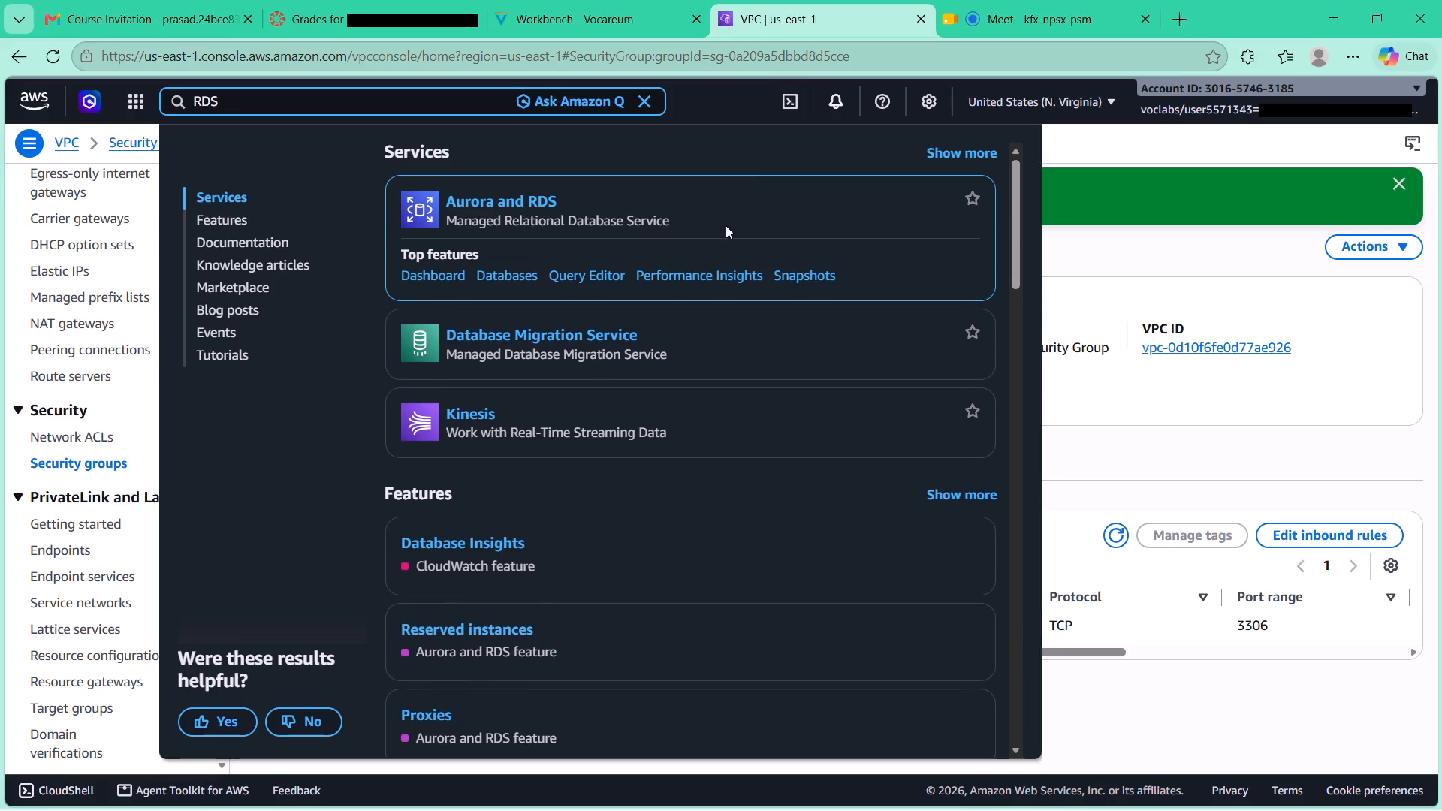
pyautogui.click(516, 199)
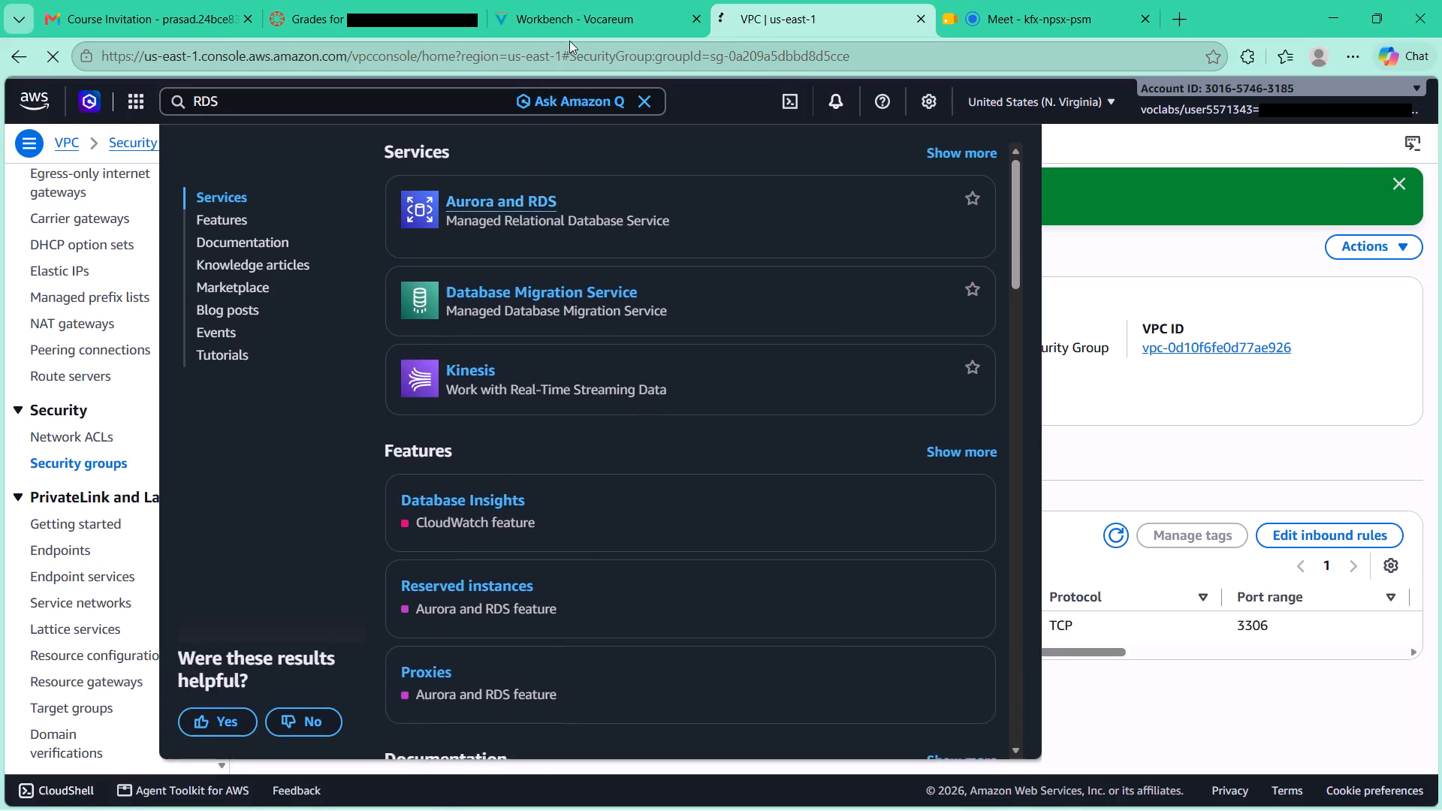
# Following the lab instructions, go to the RDS subnet groups and open the form for creating a DB subnet group.
pyautogui.click(572, 25)
pyautogui.scroll(-1, 546, 288)
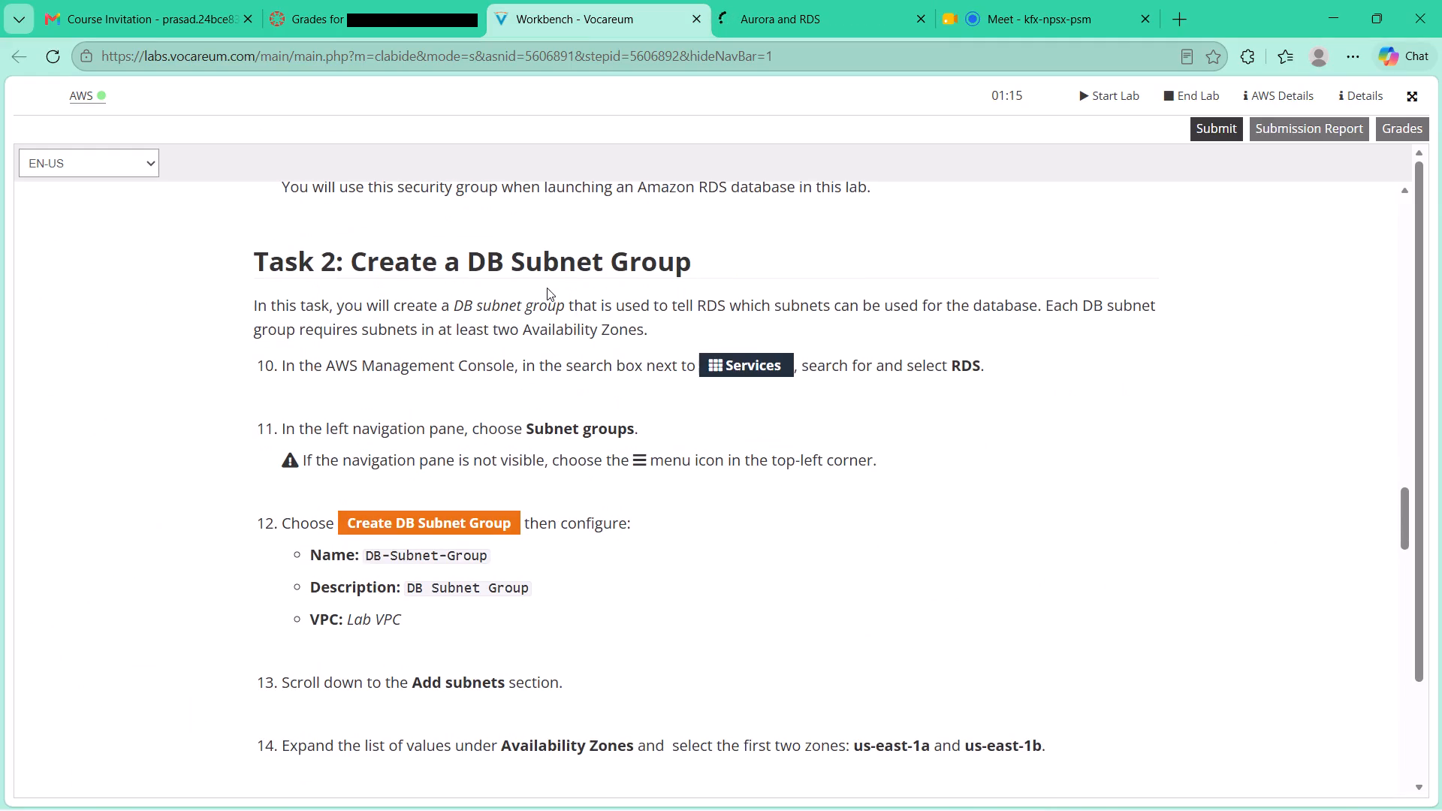
pyautogui.click(802, 12)
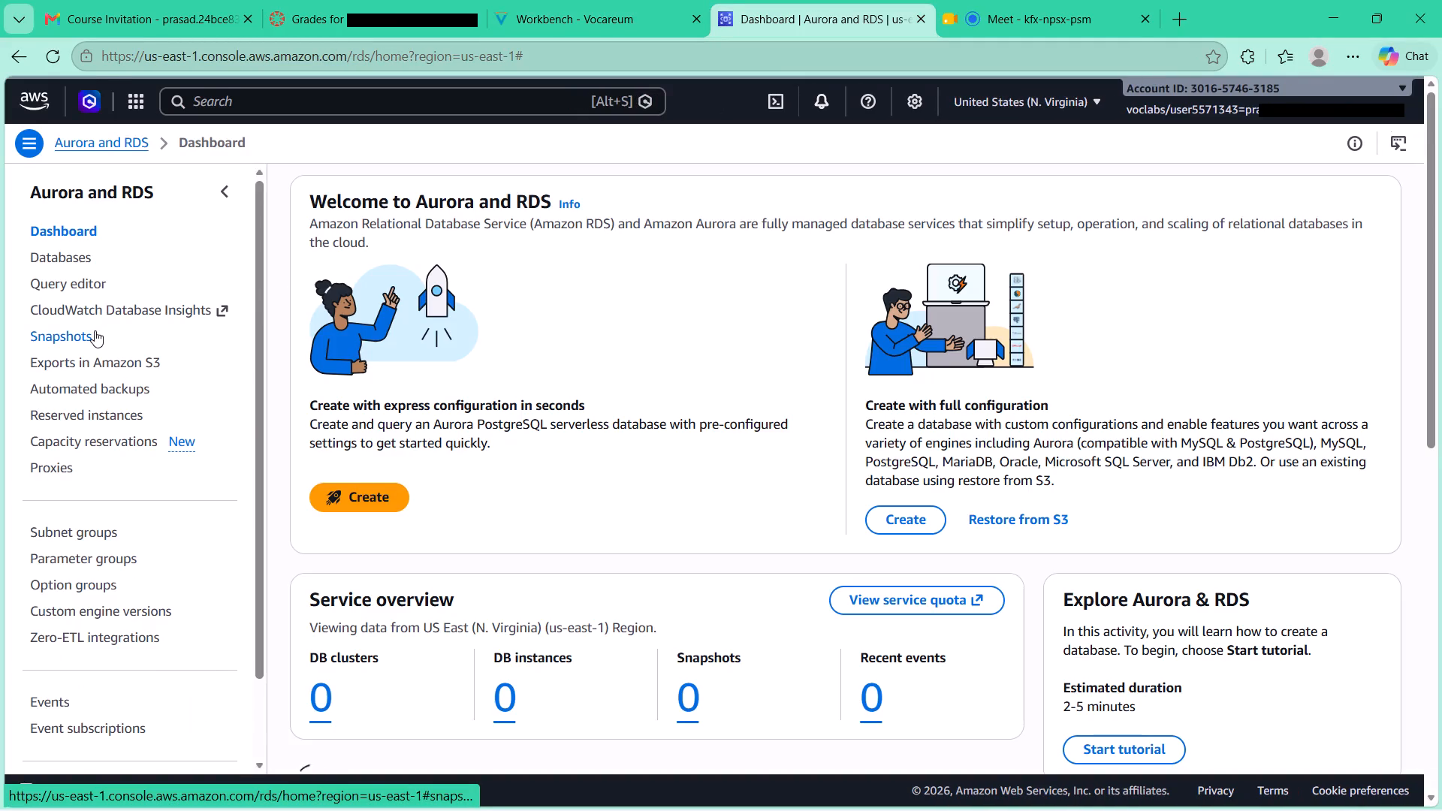
pyautogui.click(82, 528)
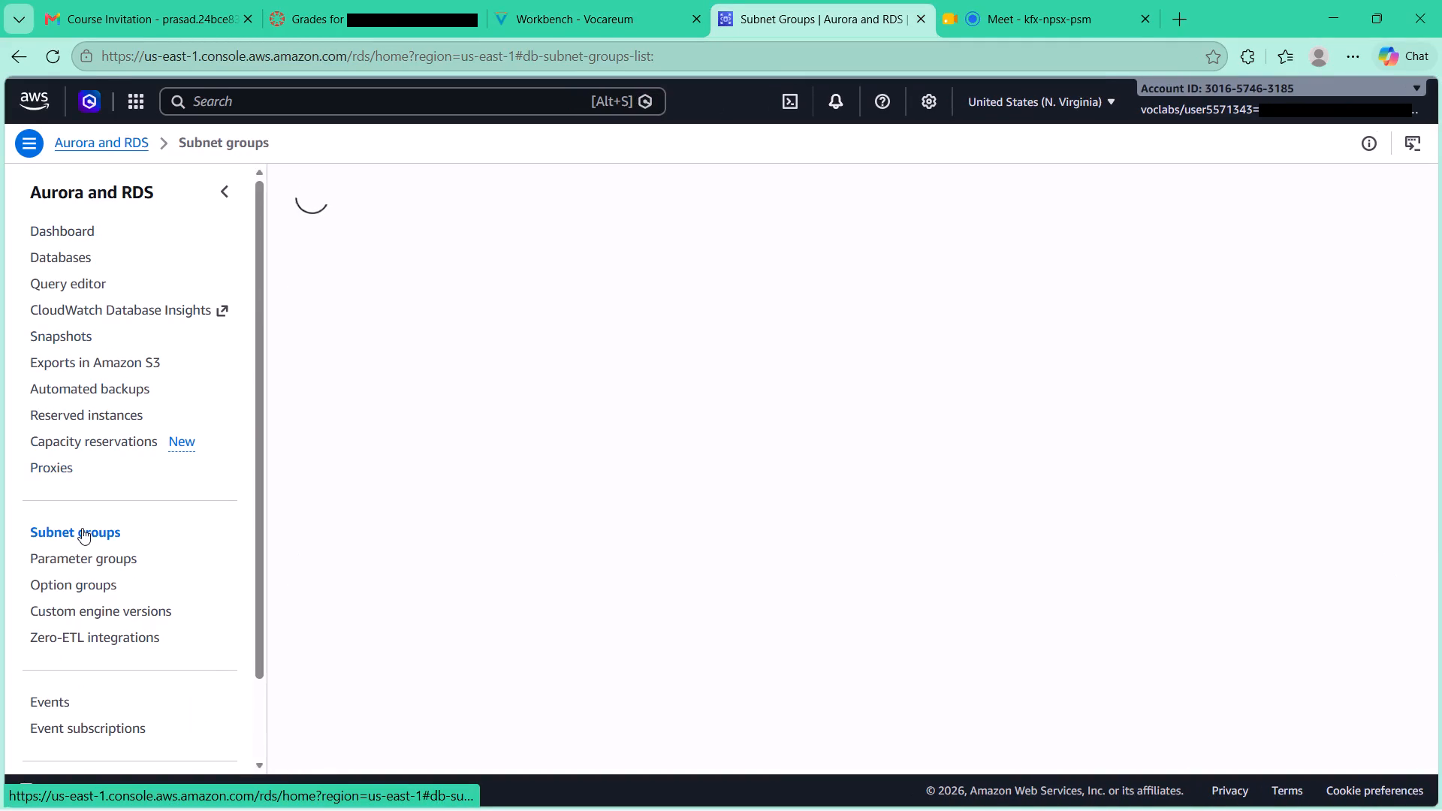
pyautogui.click(585, 6)
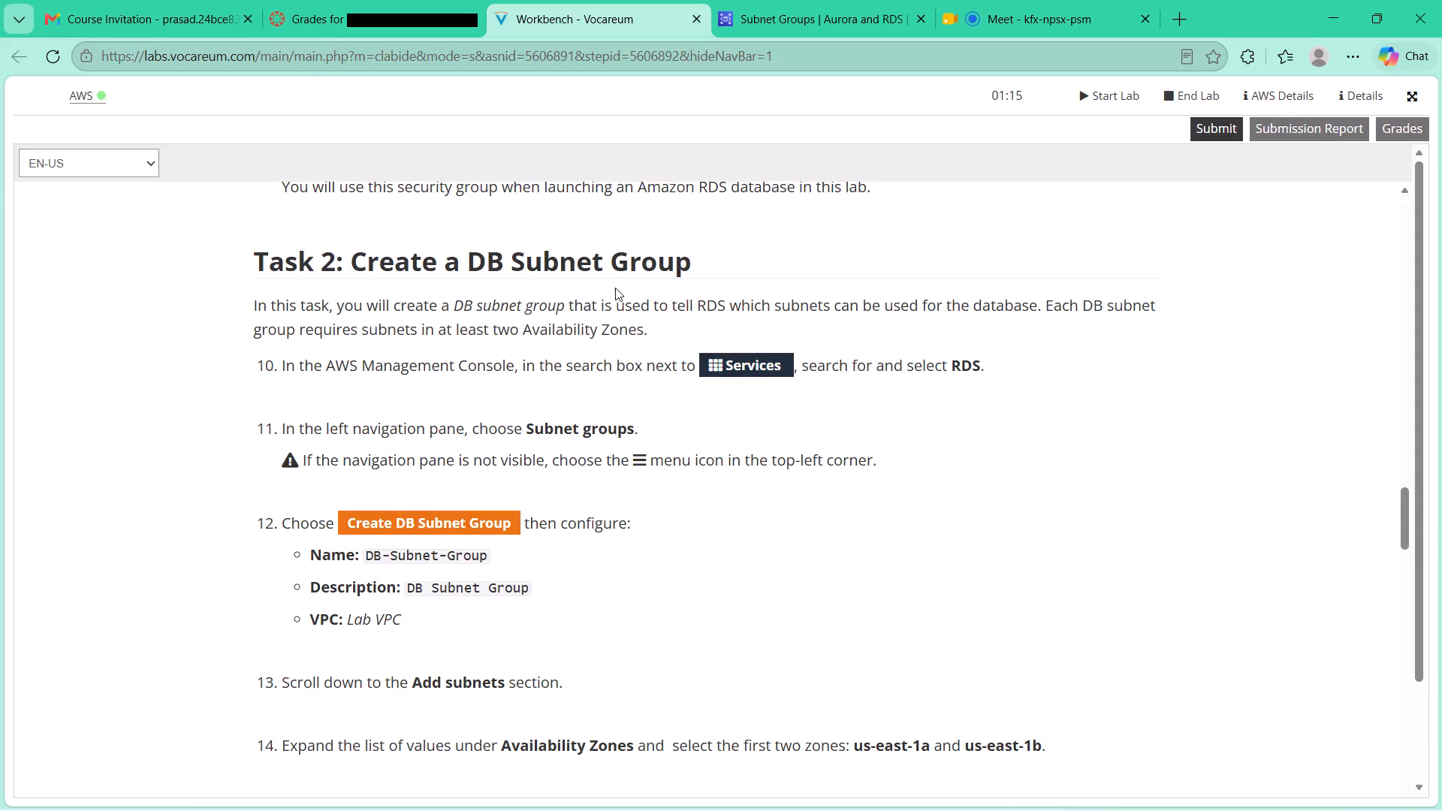
pyautogui.click(770, 9)
pyautogui.click(1227, 204)
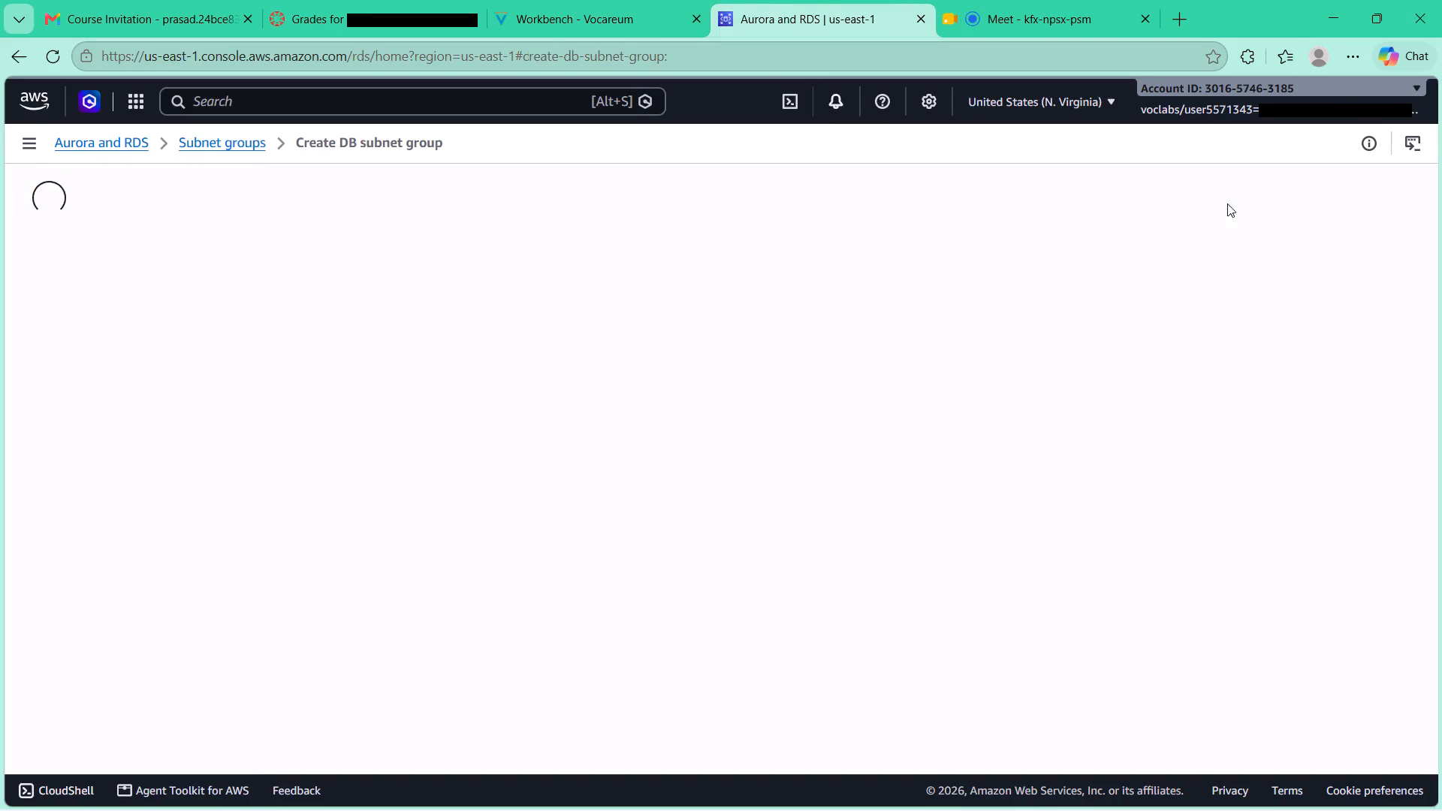
# Copy the subnet group name from the lab instructions and enter DB-Subnet-Group as the name in the RDS form.
pyautogui.click(599, 28)
pyautogui.scroll(-2, 547, 327)
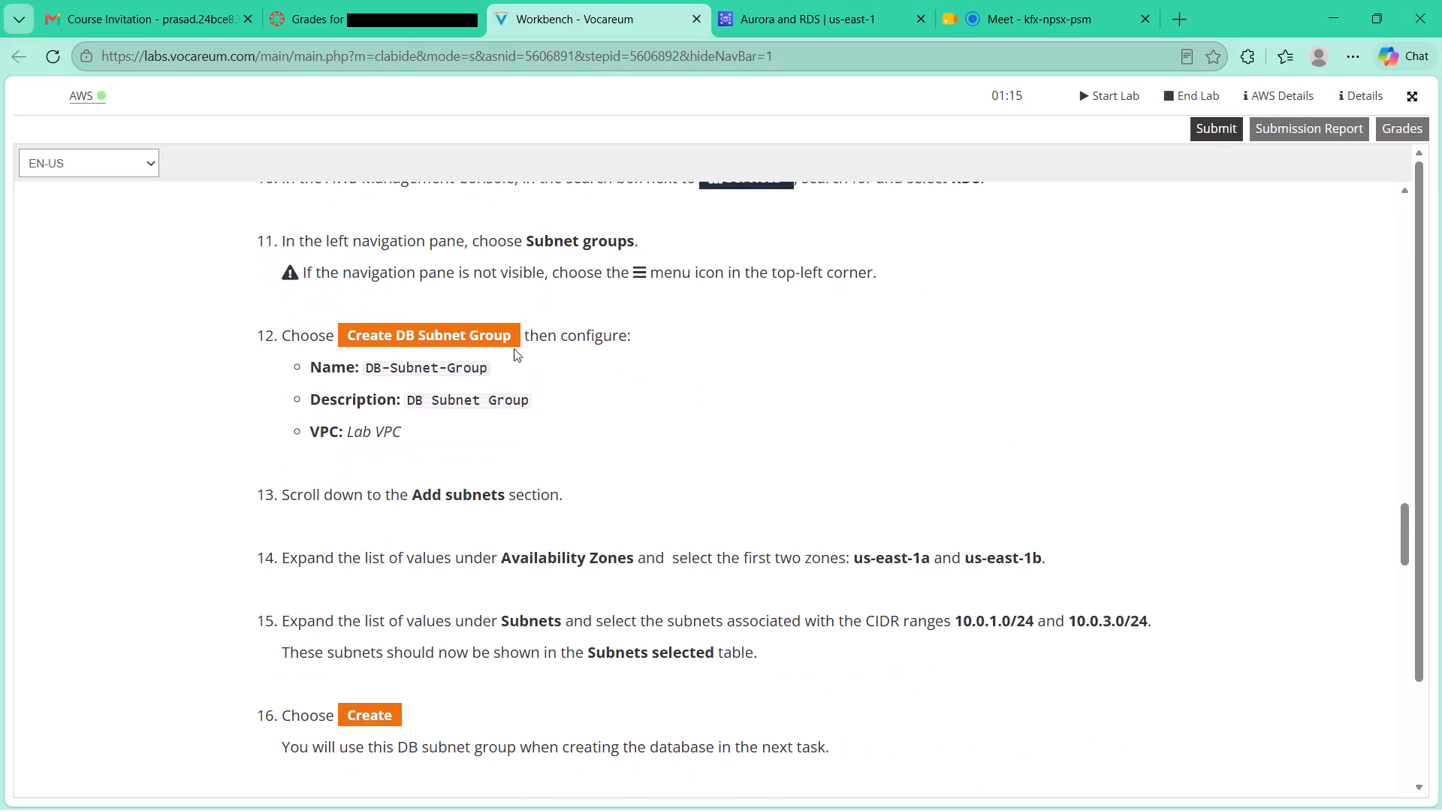
pyautogui.moveTo(489, 363); pyautogui.dragTo(364, 364)
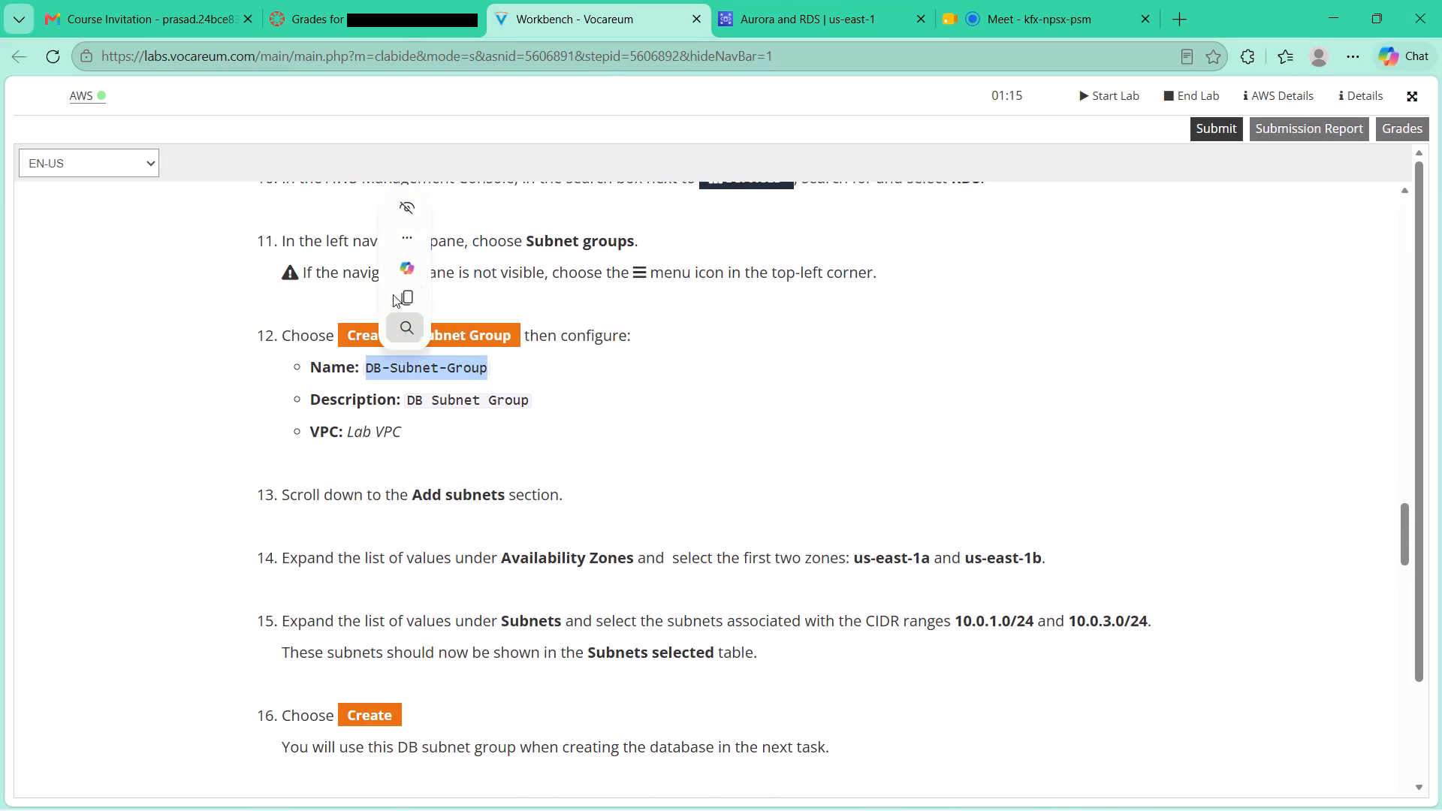
pyautogui.click(393, 294)
pyautogui.click(753, 0)
pyautogui.click(445, 338)
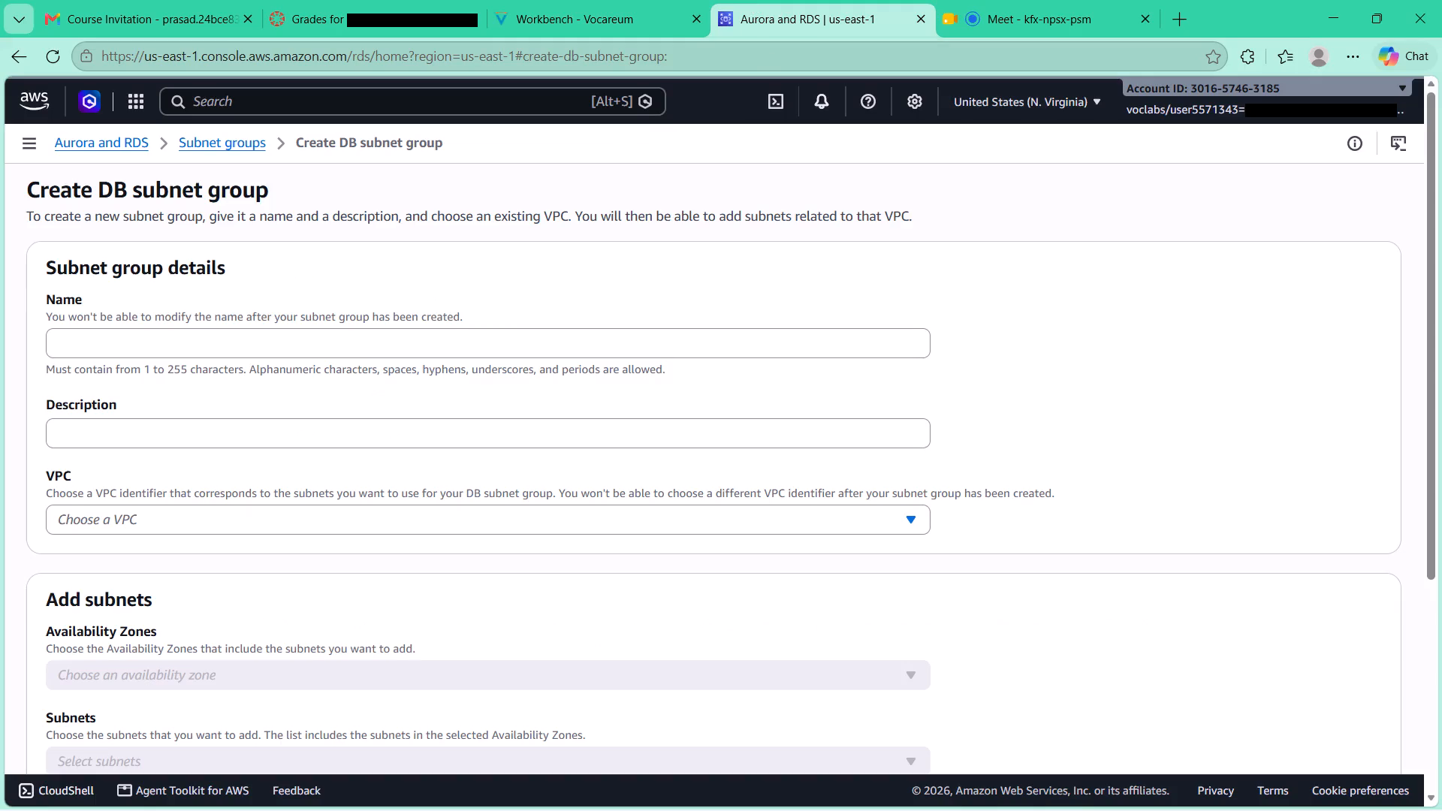
pyautogui.hotkey('ctrl', 'v')
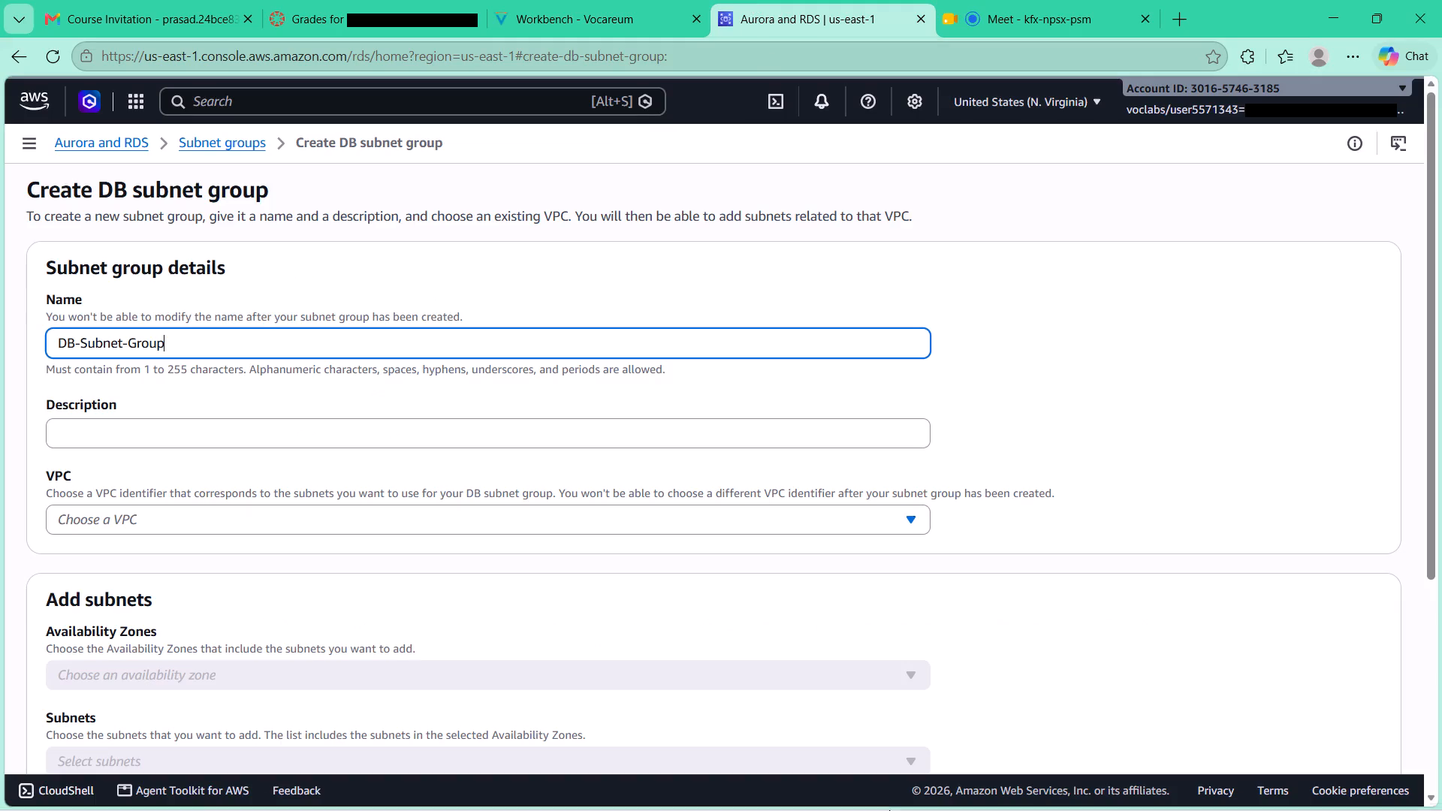
# Copy the description from the lab instructions and enter "DB Subnet Group" as the subnet group's description.
pyautogui.click(620, 2)
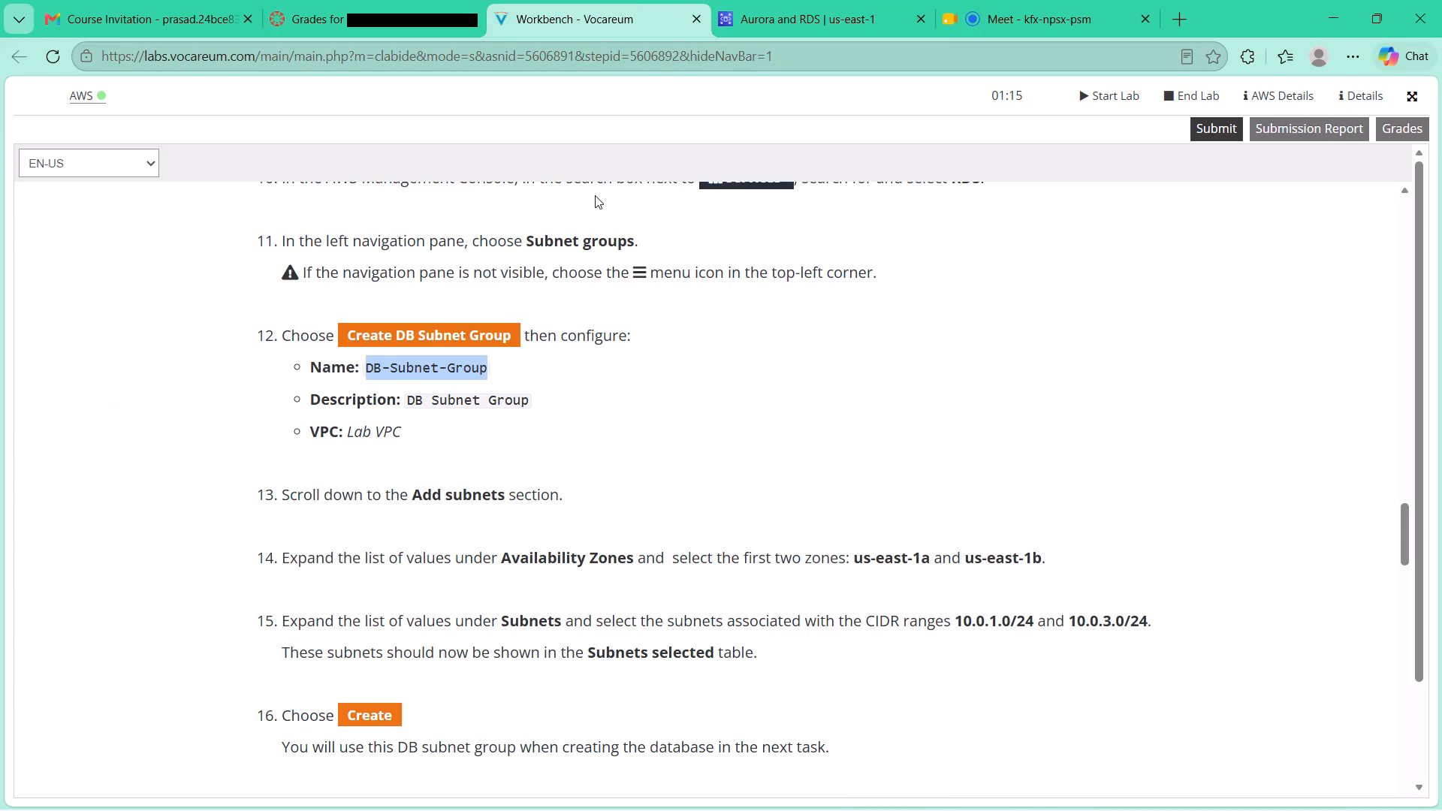
pyautogui.moveTo(529, 401); pyautogui.dragTo(415, 402)
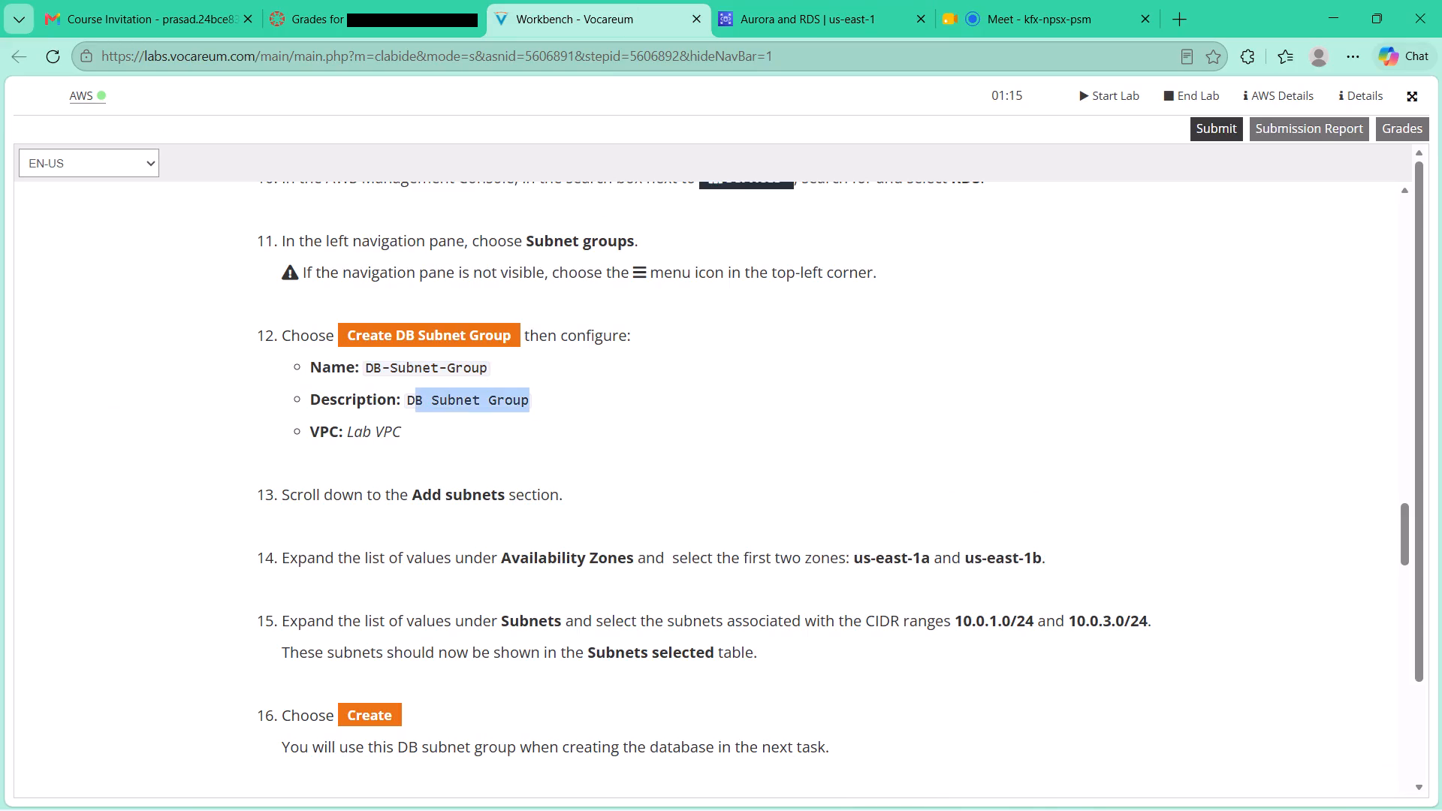
pyautogui.moveTo(415, 402); pyautogui.dragTo(408, 405)
pyautogui.click(448, 337)
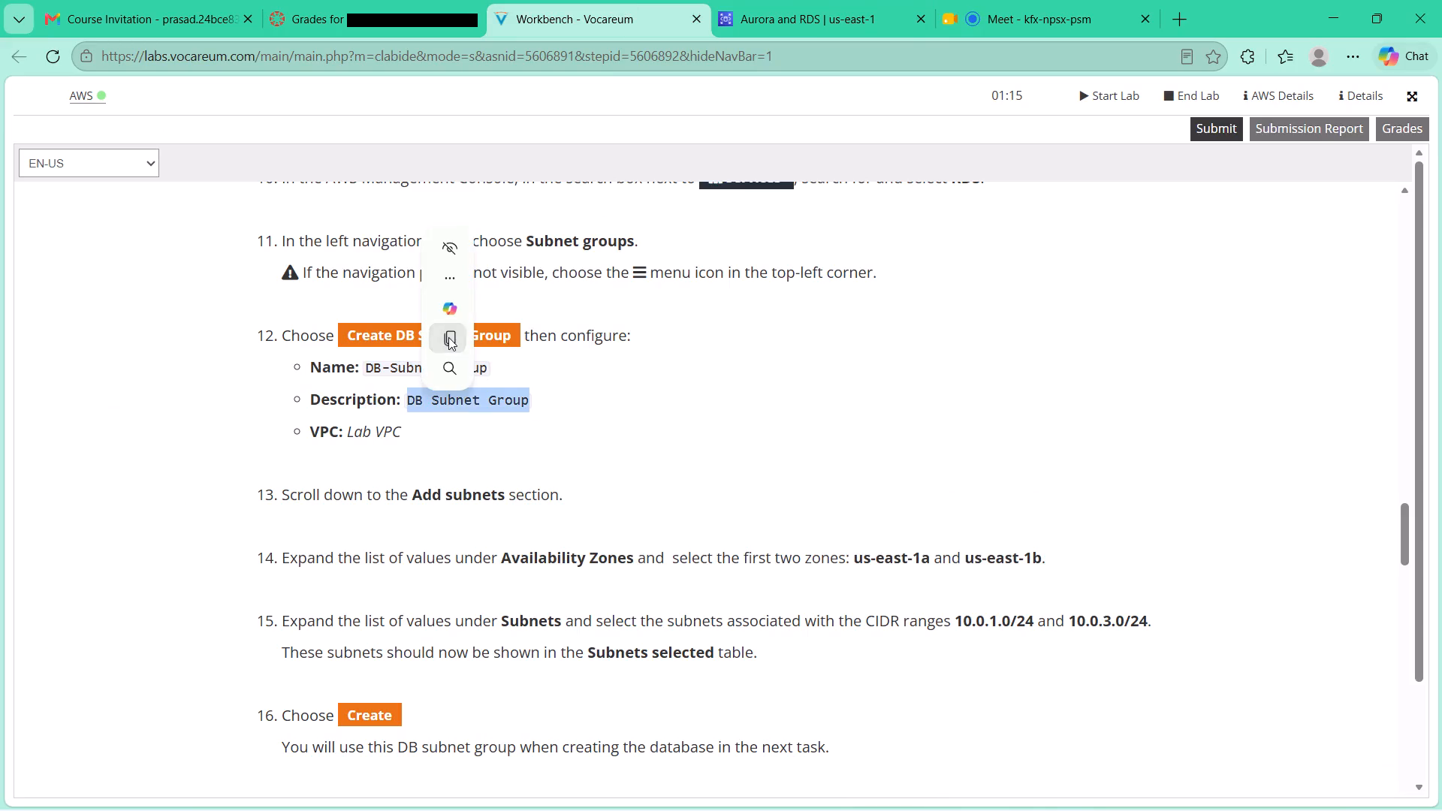
pyautogui.click(821, 0)
pyautogui.click(345, 438)
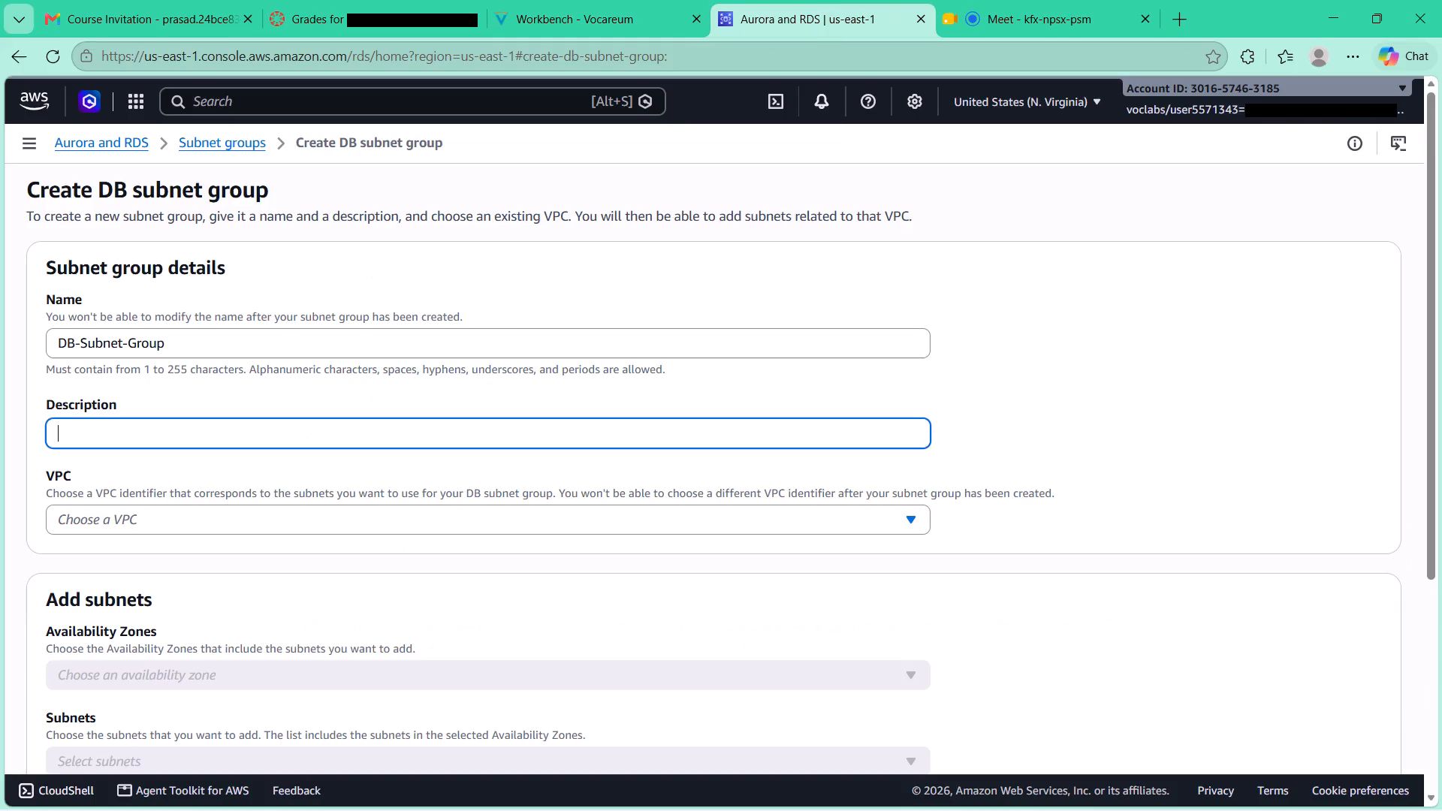
pyautogui.hotkey('ctrl', 'v')
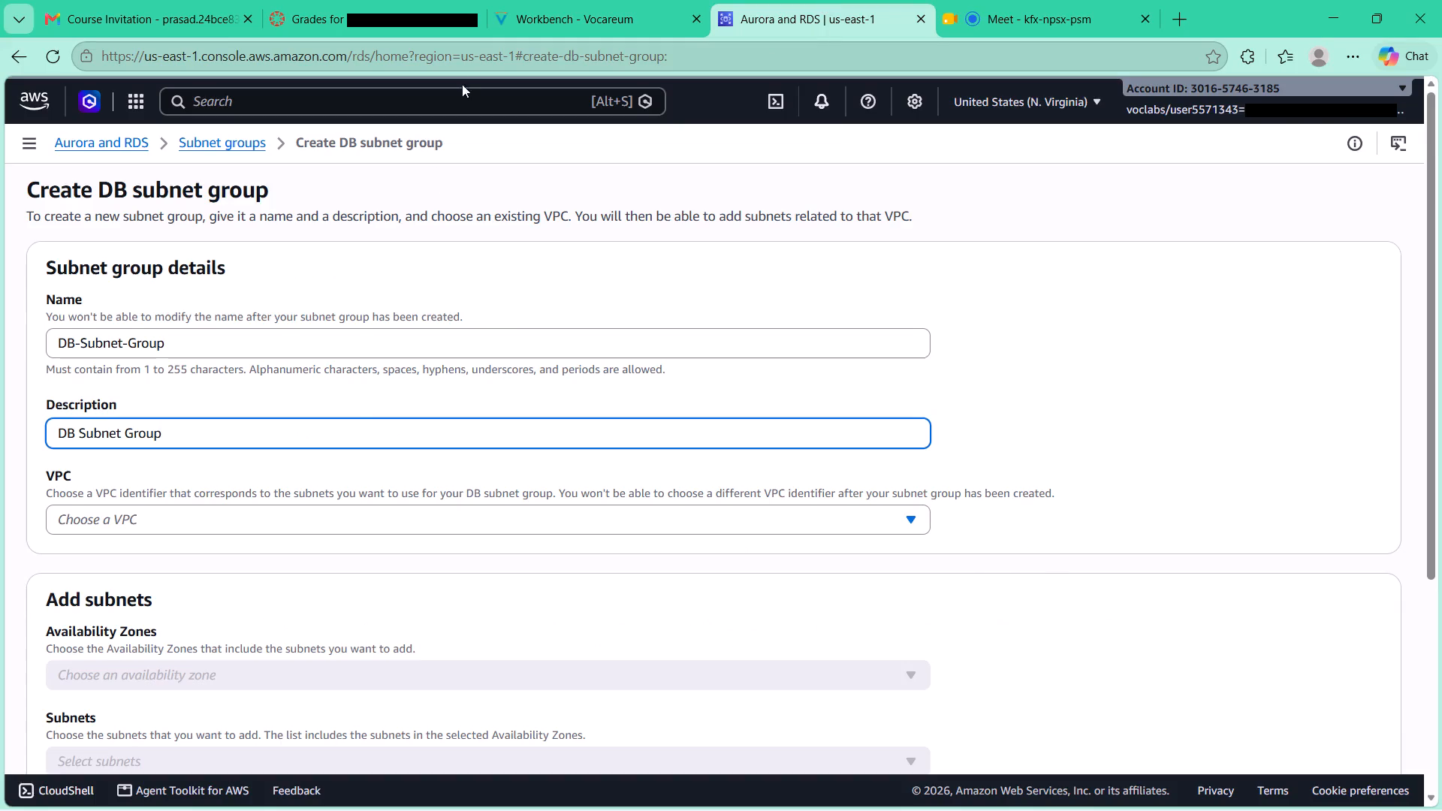
# Check the VPC required by the lab instructions and select Lab VPC for the DB subnet group.
pyautogui.click(561, 23)
pyautogui.click(779, 1)
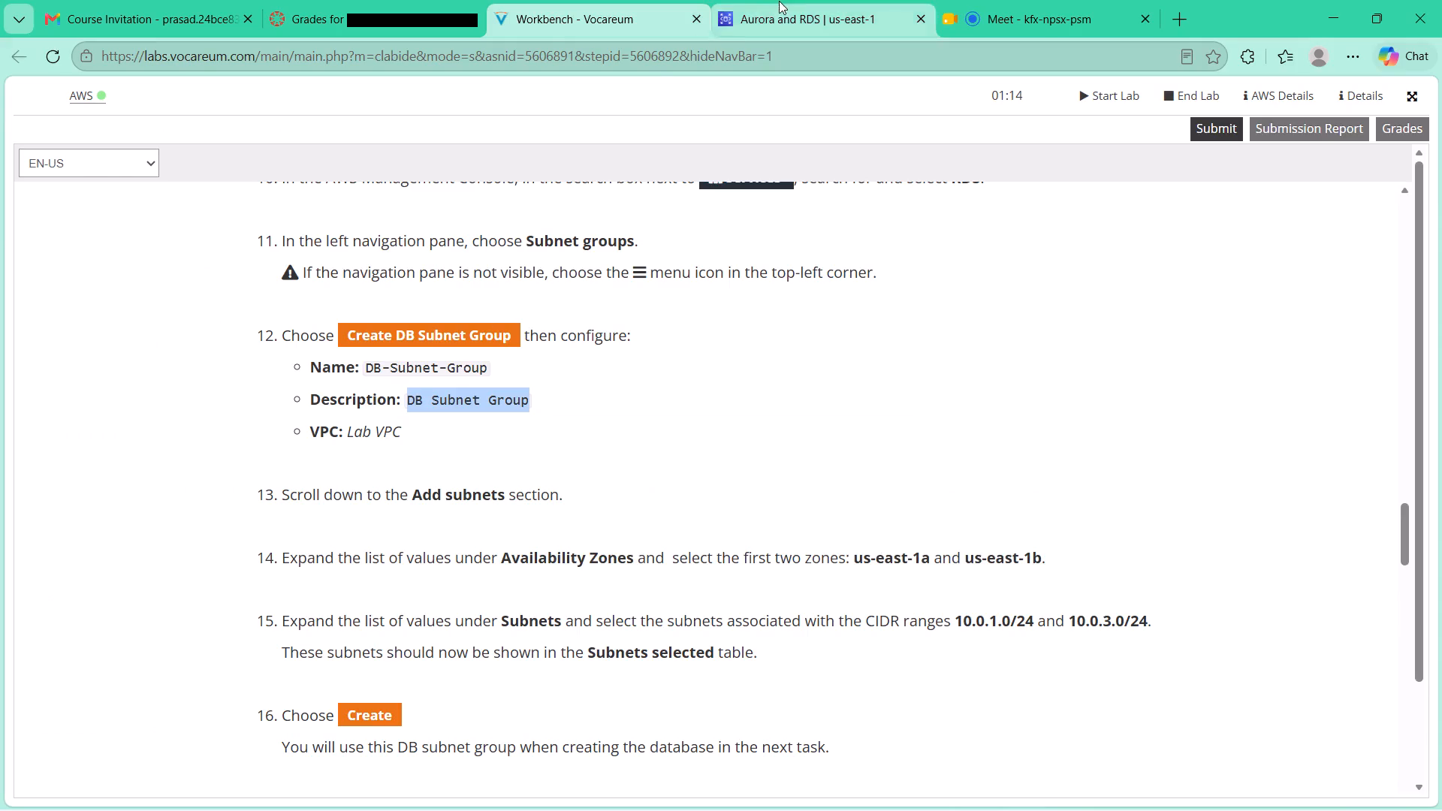
pyautogui.click(417, 521)
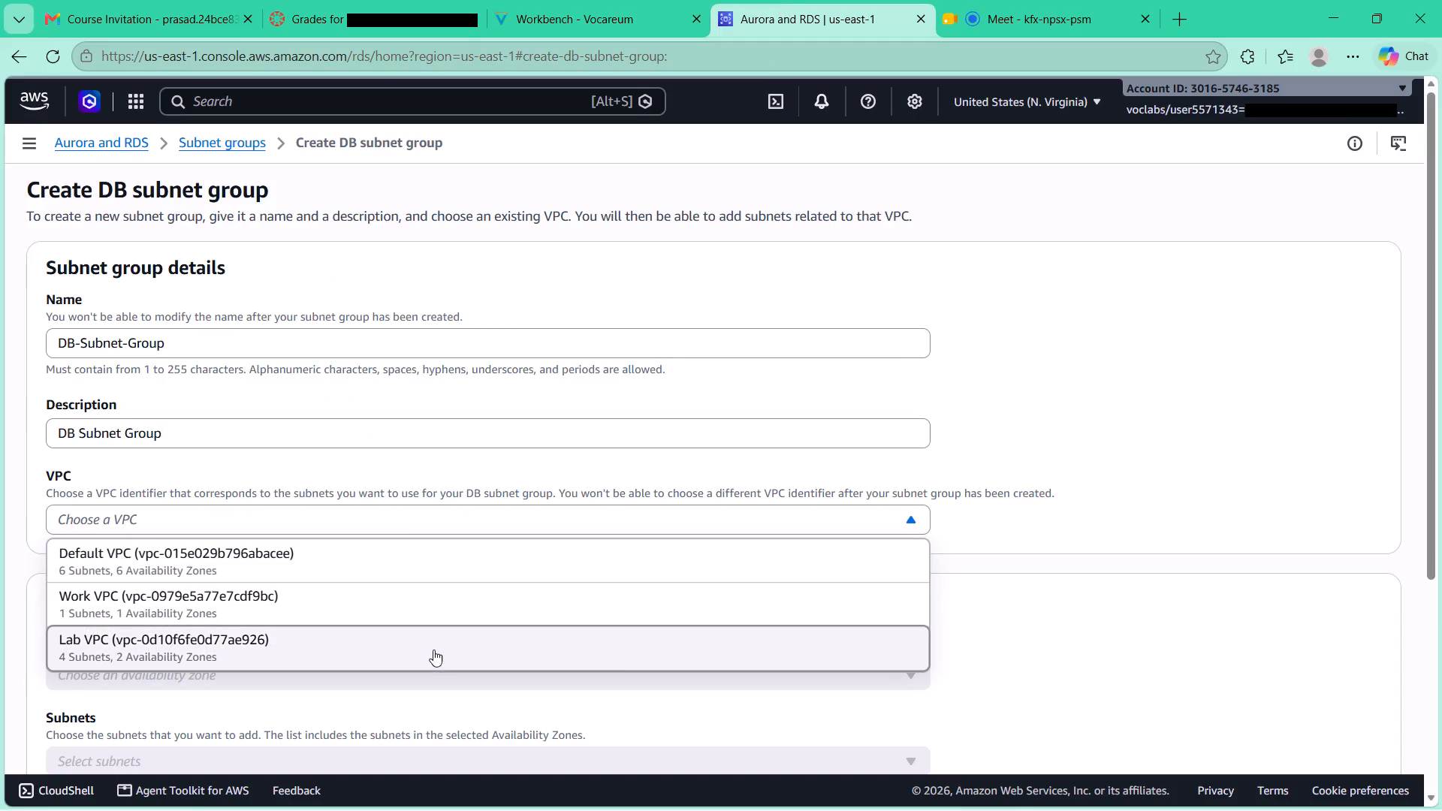
pyautogui.click(431, 650)
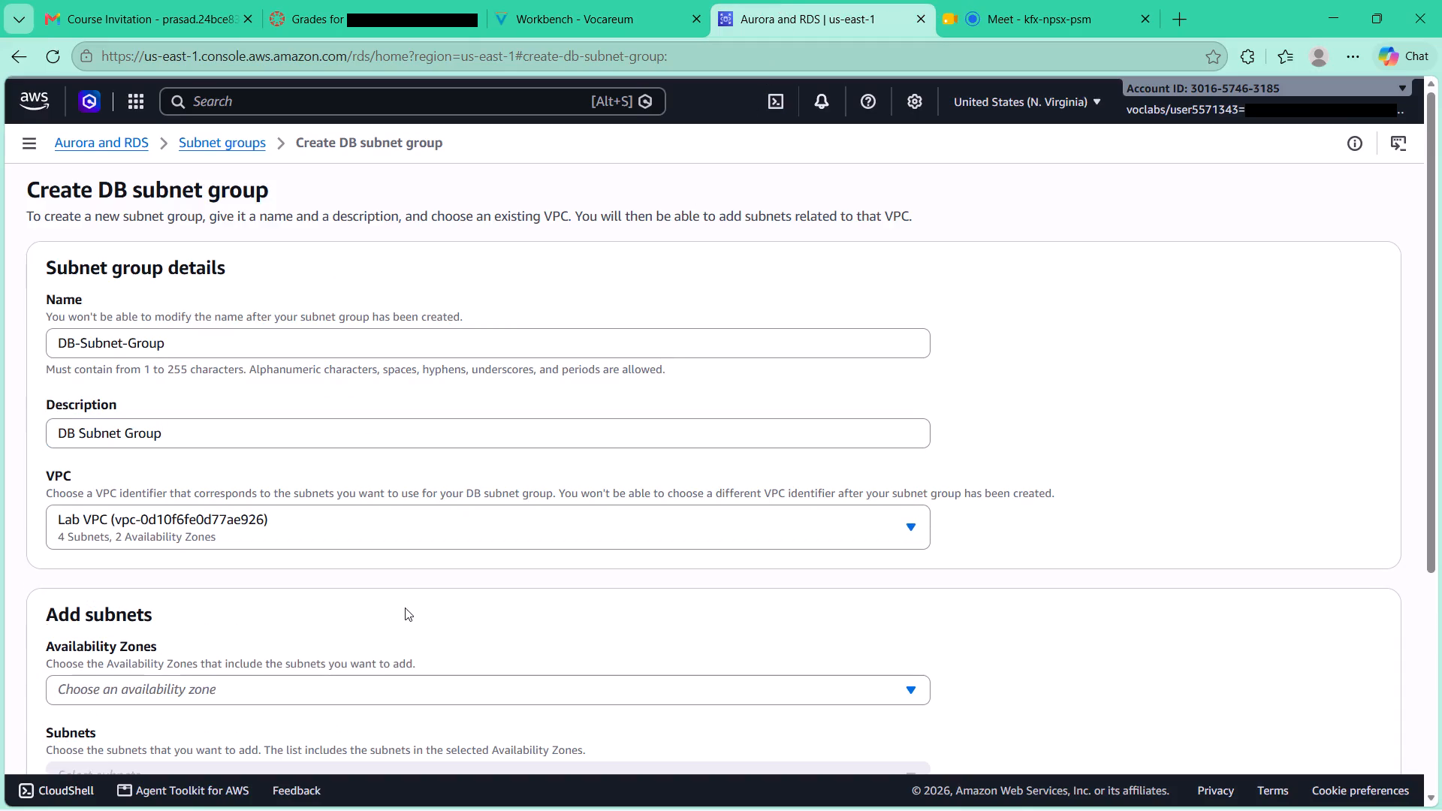
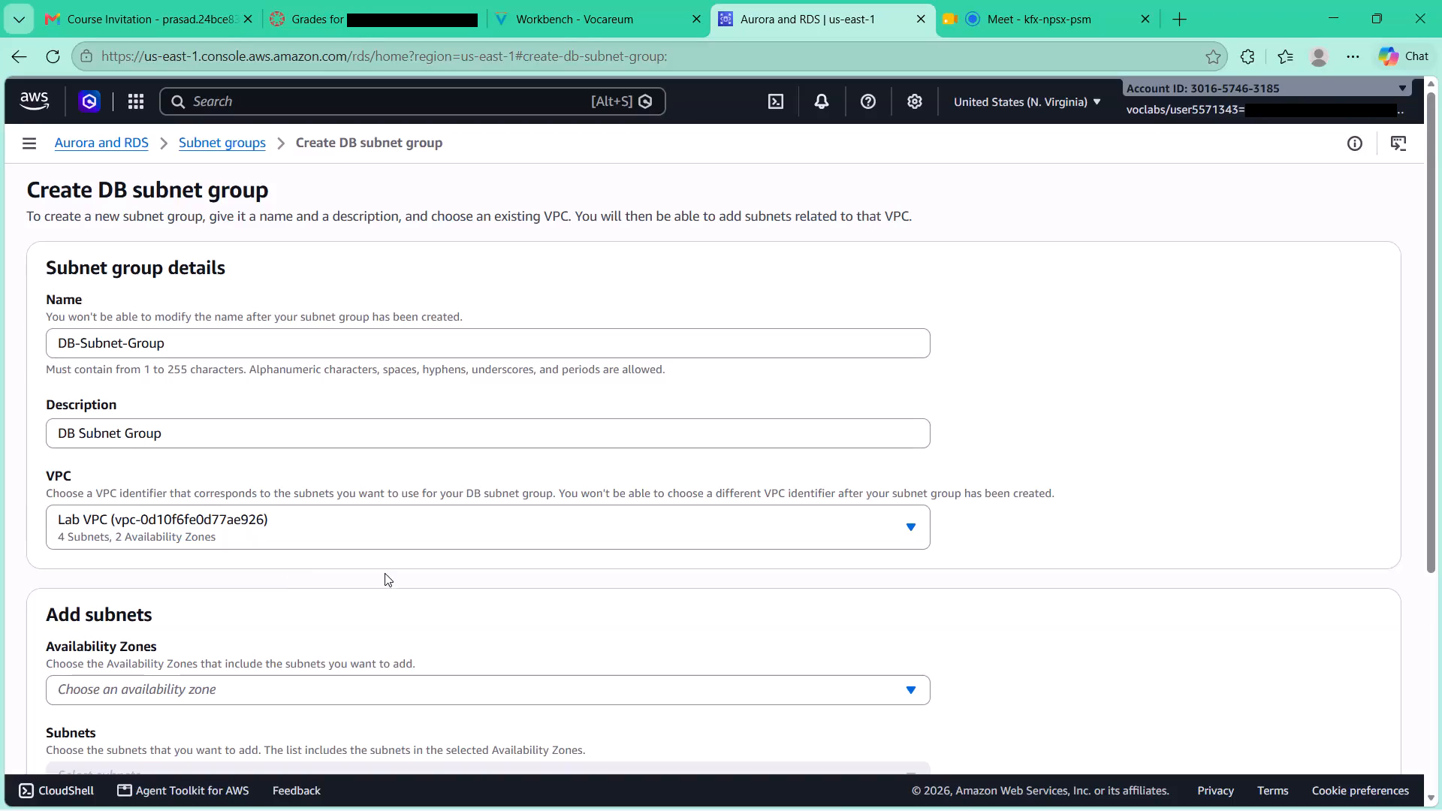
# Following the lab instructions, select the us-east-1a and us-east-1b Availability Zones for the DB subnet group.
pyautogui.click(565, 0)
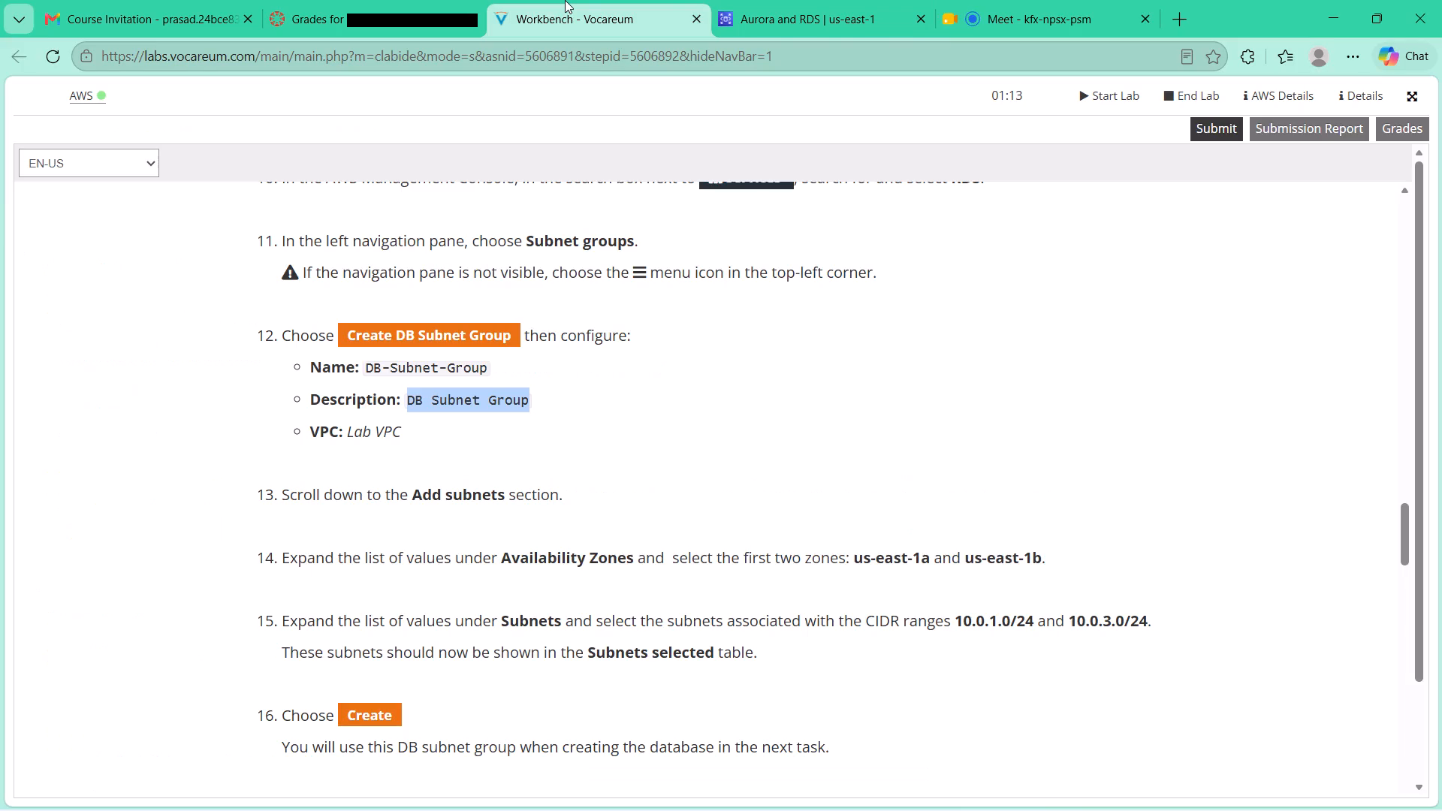
pyautogui.click(774, 5)
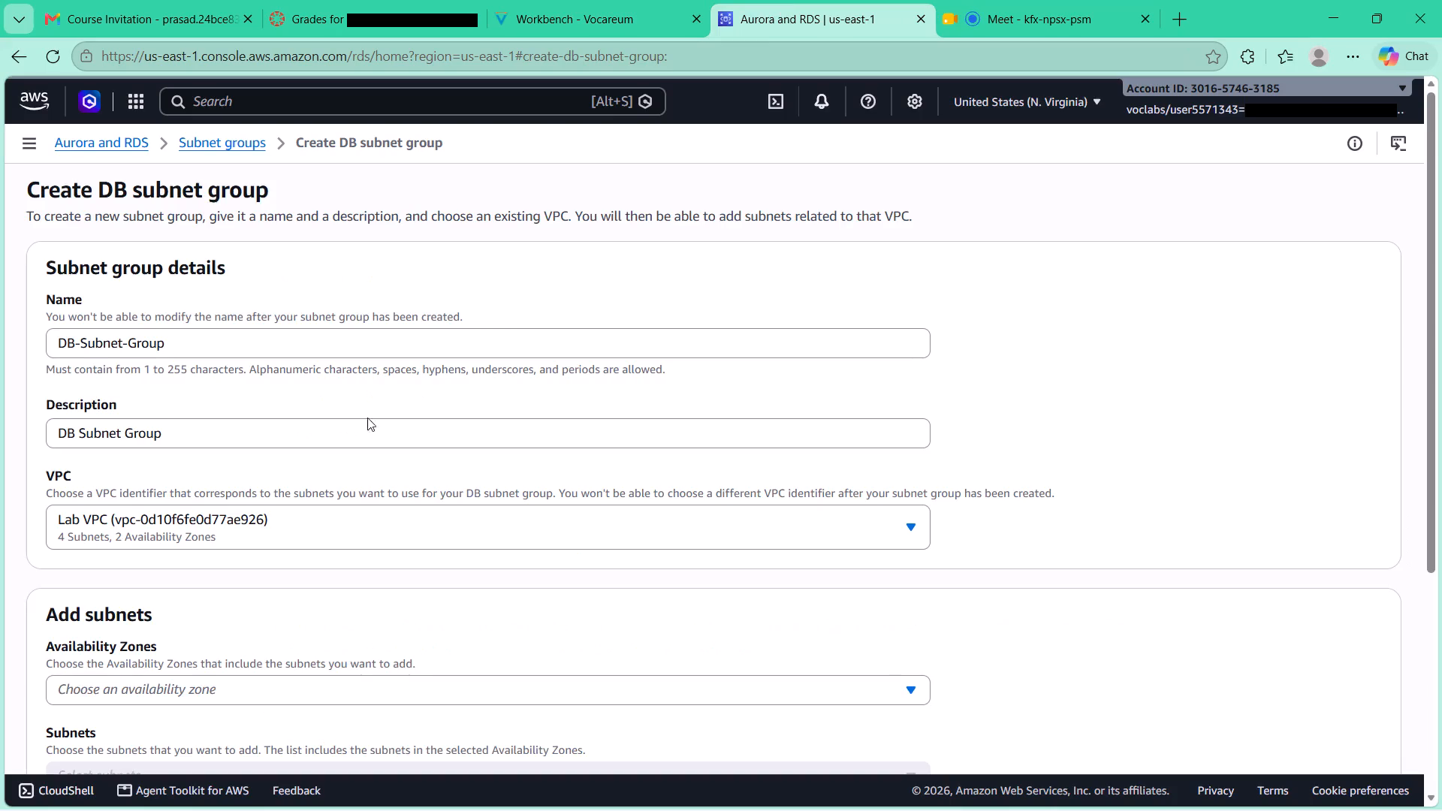
pyautogui.scroll(-2, 342, 446)
pyautogui.click(581, 0)
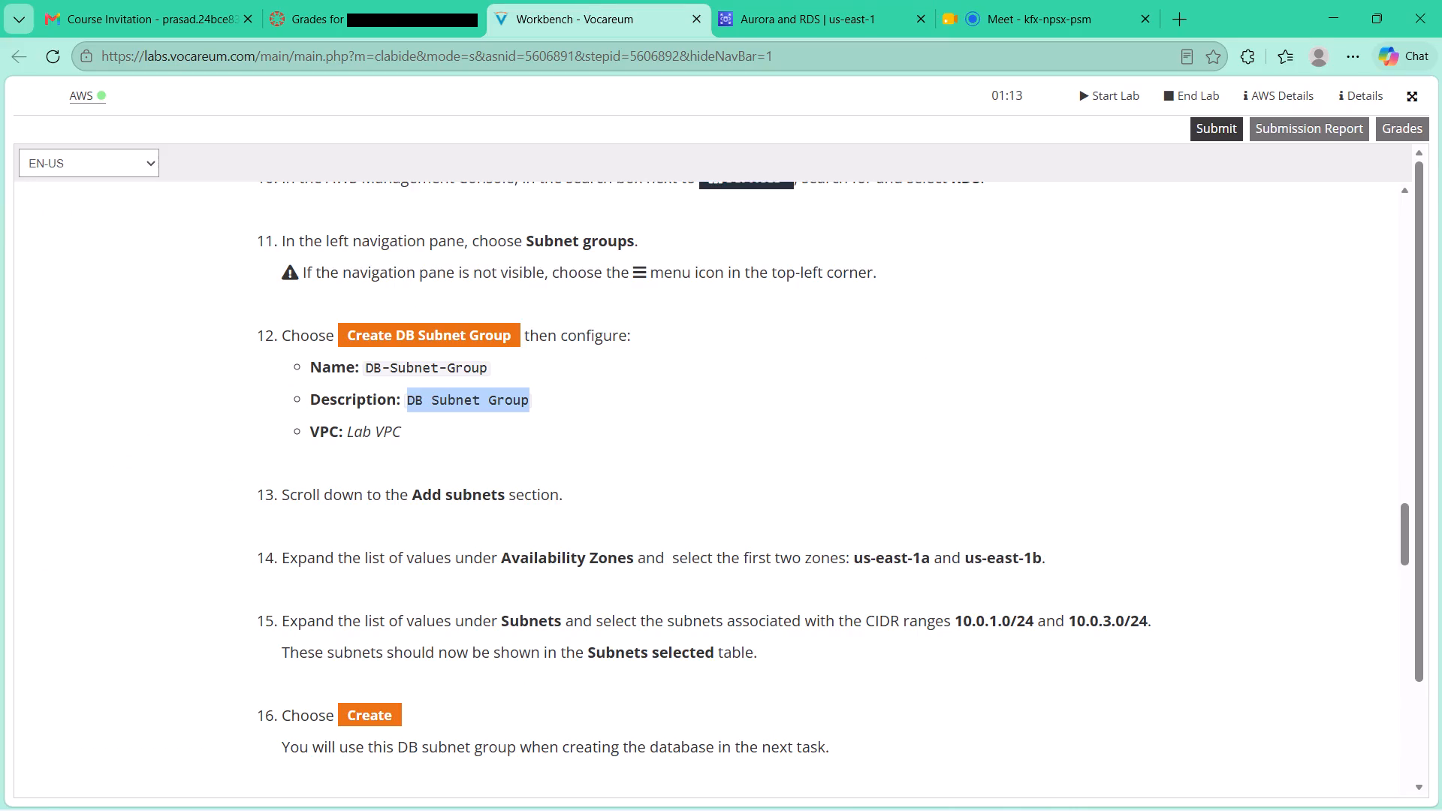
pyautogui.click(840, 33)
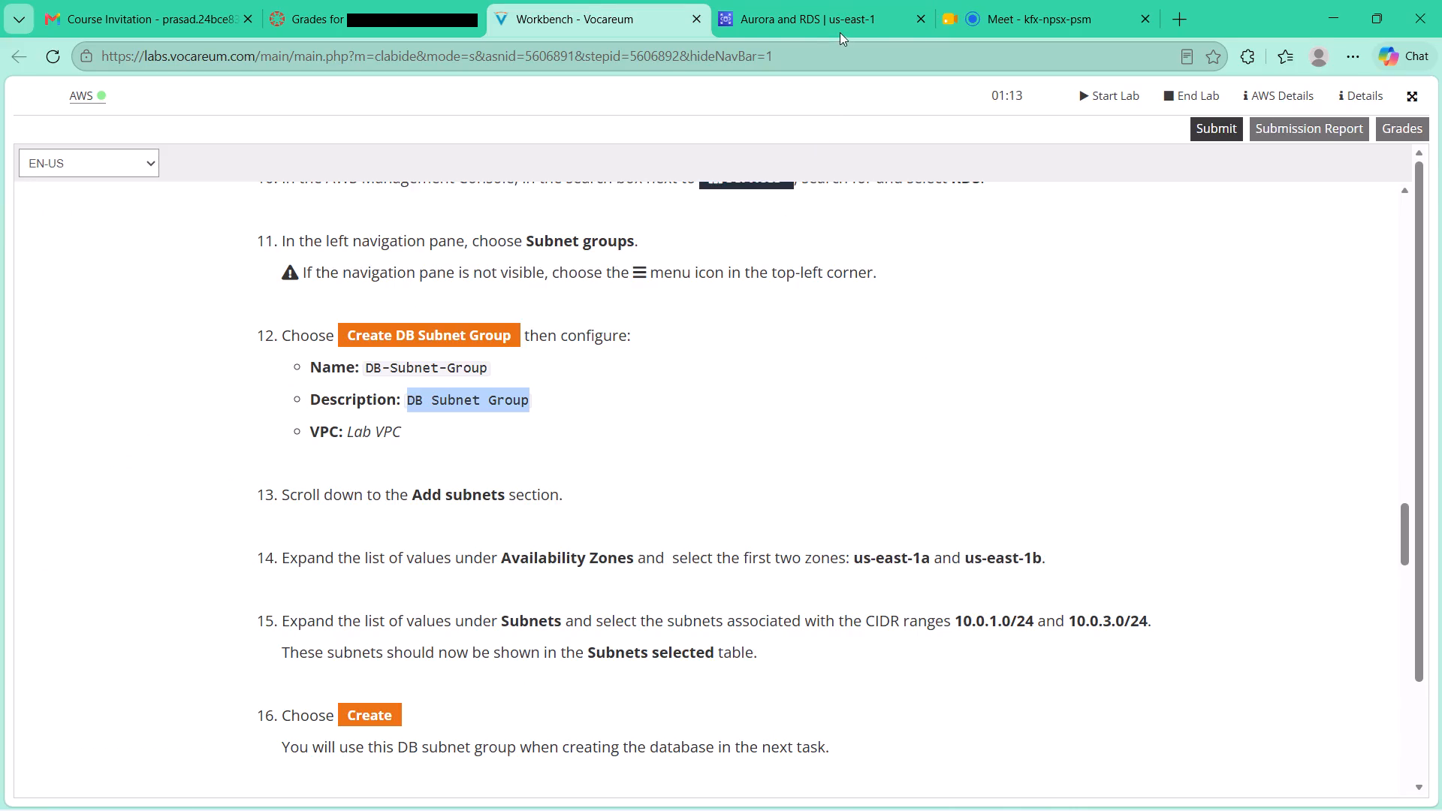
pyautogui.click(838, 14)
pyautogui.click(281, 499)
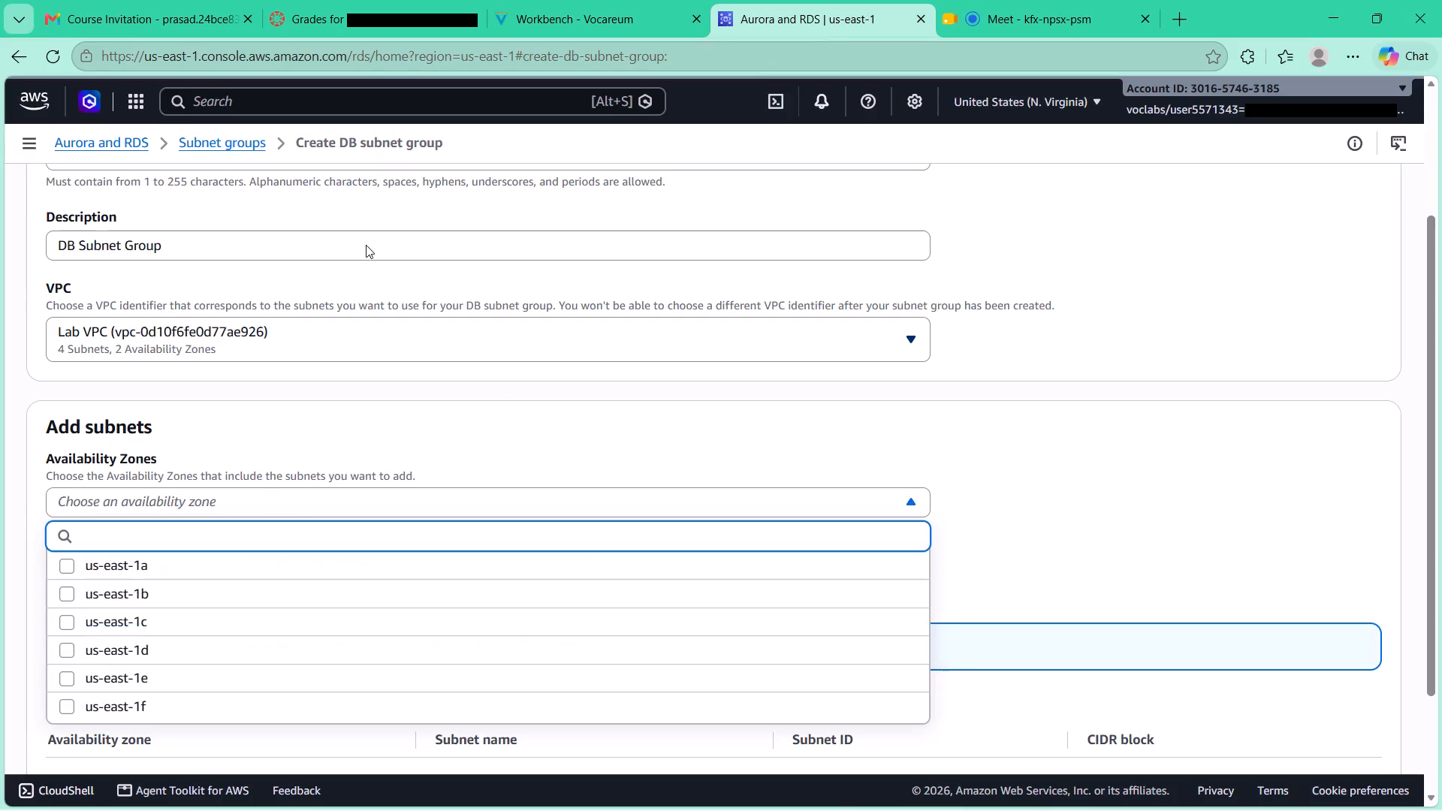
pyautogui.click(552, 451)
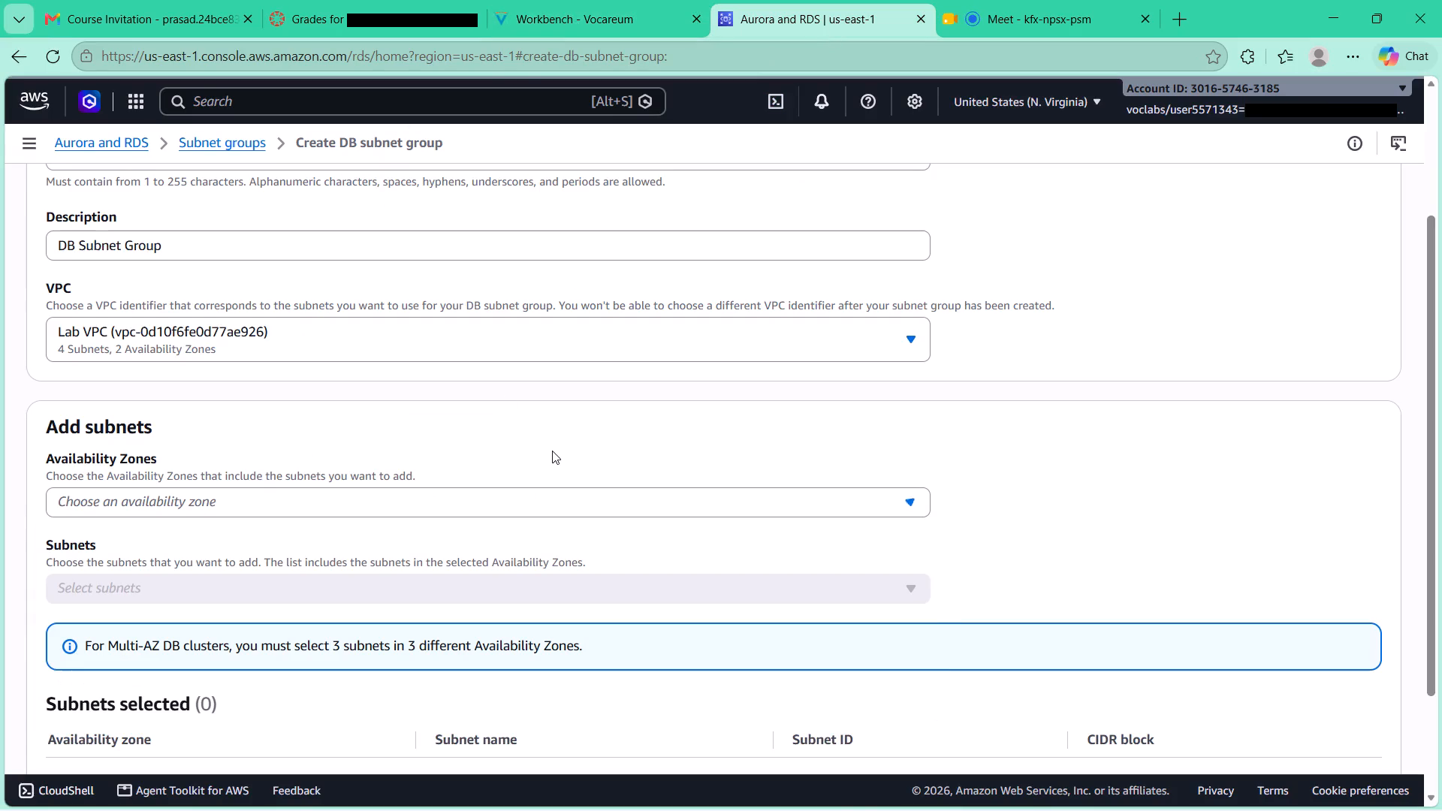
pyautogui.click(555, 4)
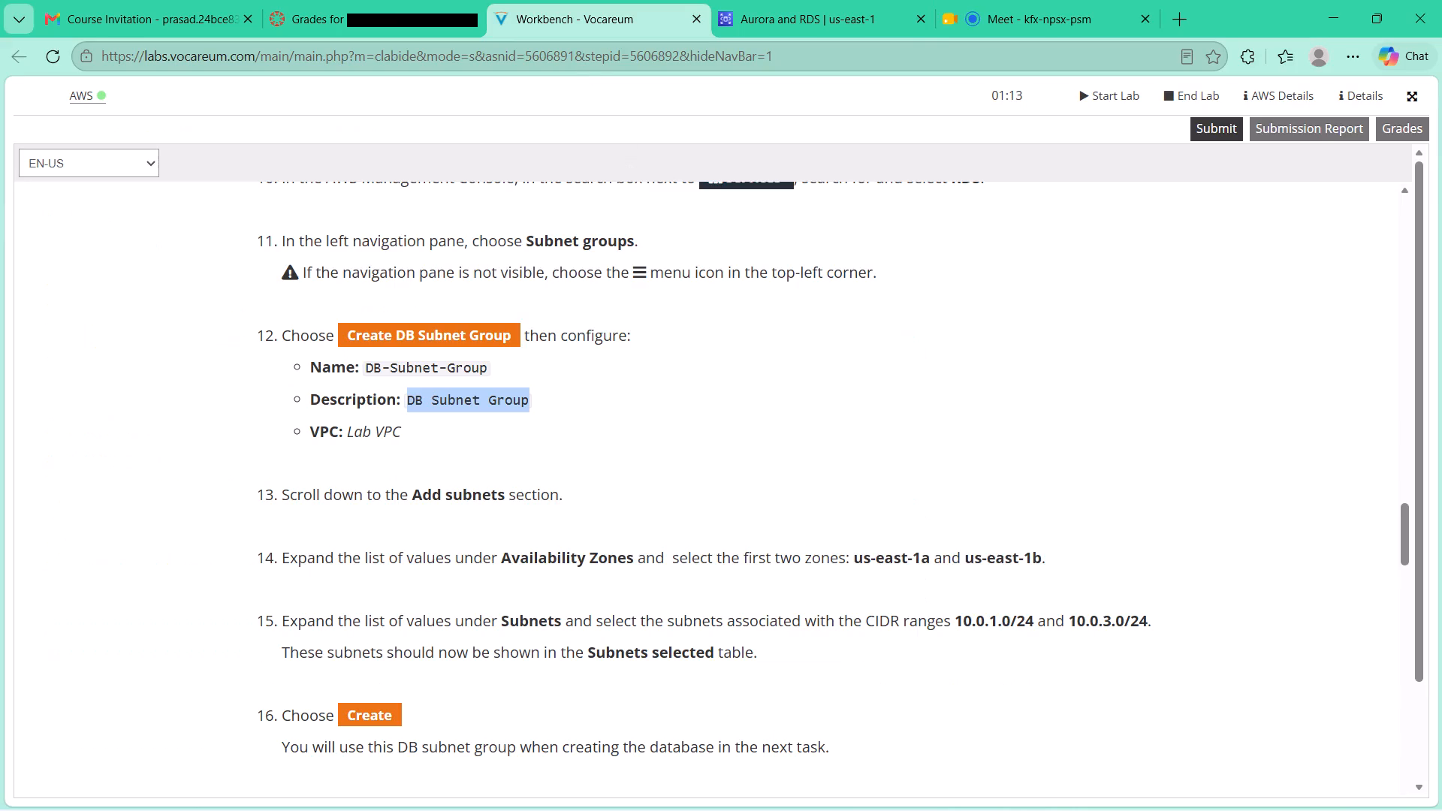
pyautogui.click(806, 19)
pyautogui.click(515, 496)
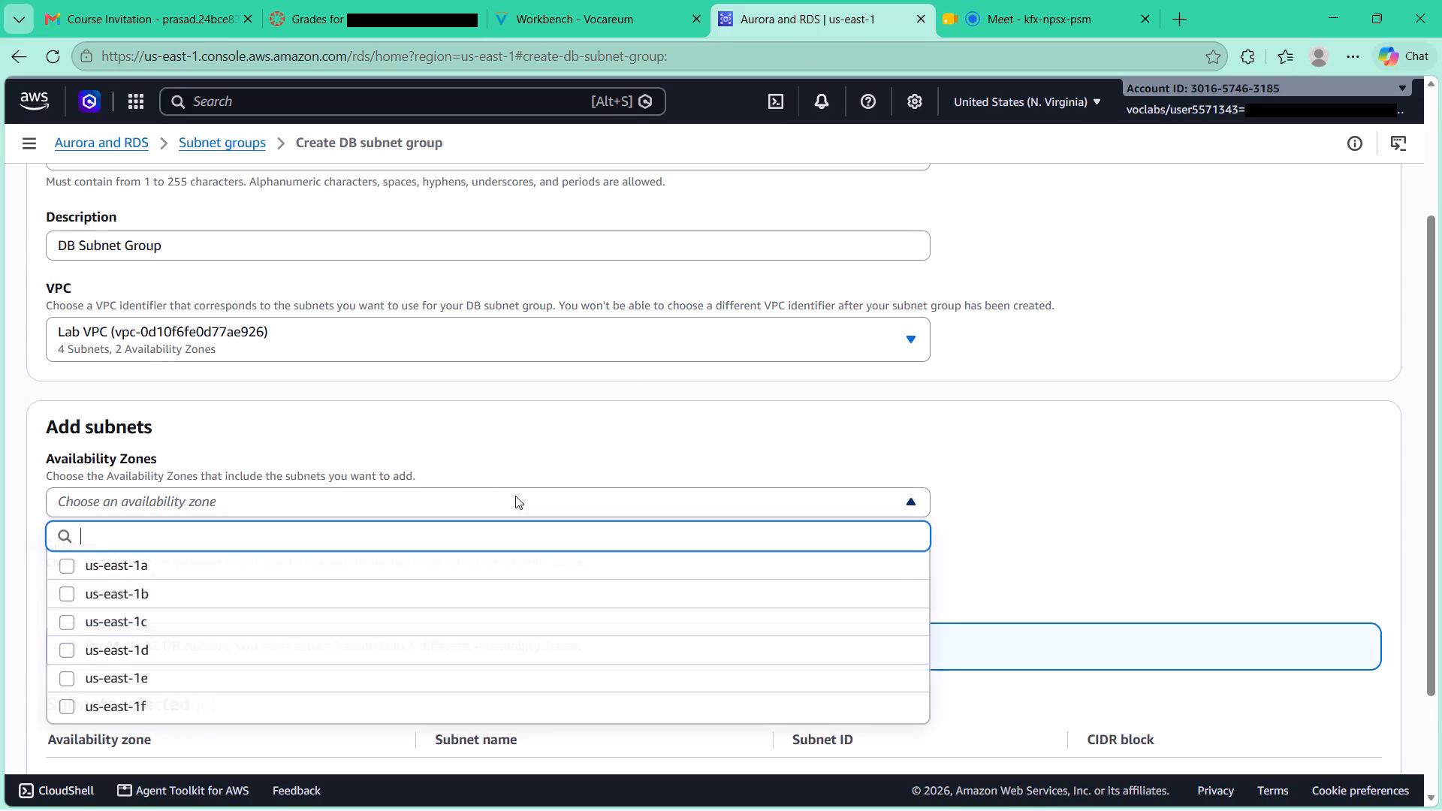
pyautogui.click(442, 560)
pyautogui.click(65, 596)
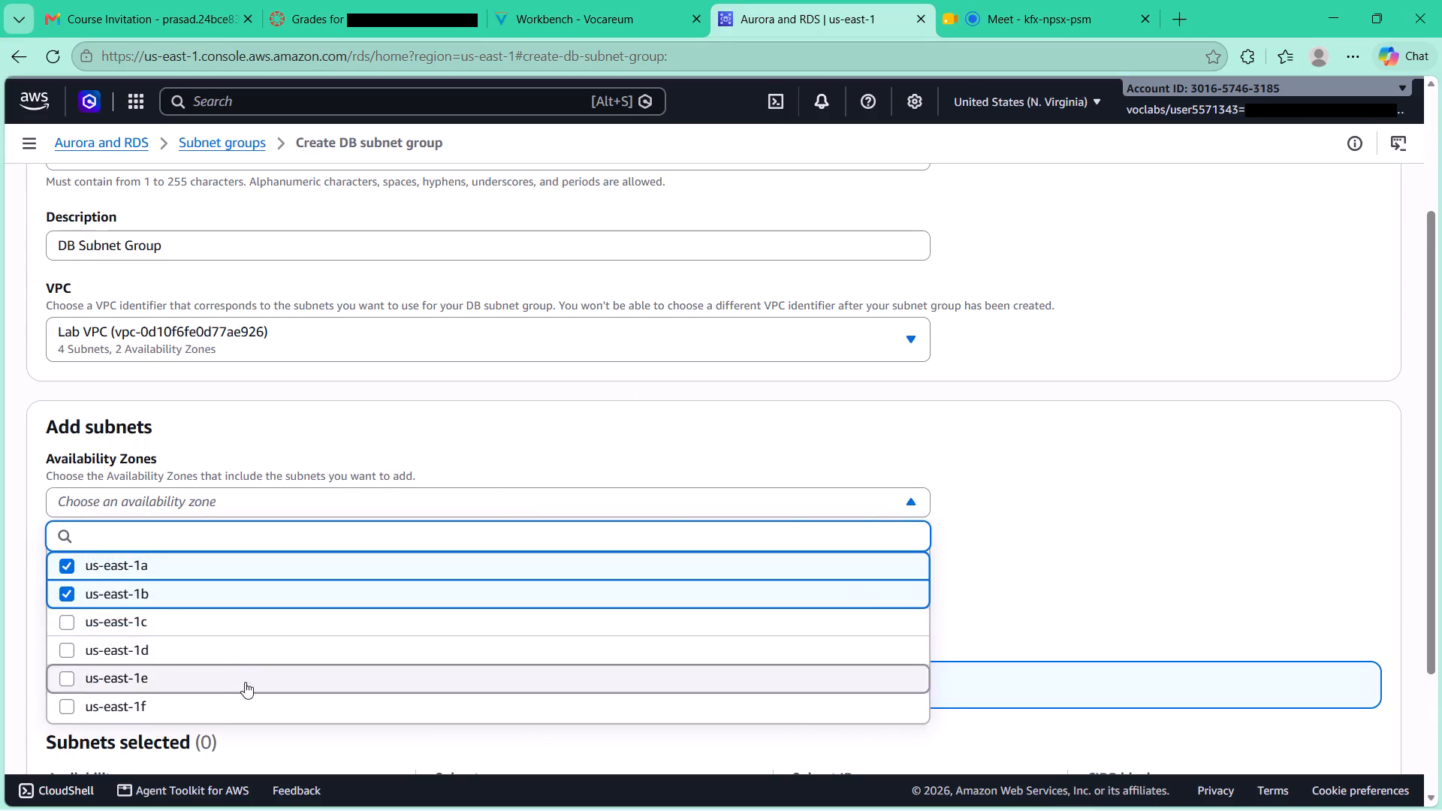
pyautogui.scroll(-2, 226, 638)
pyautogui.click(985, 372)
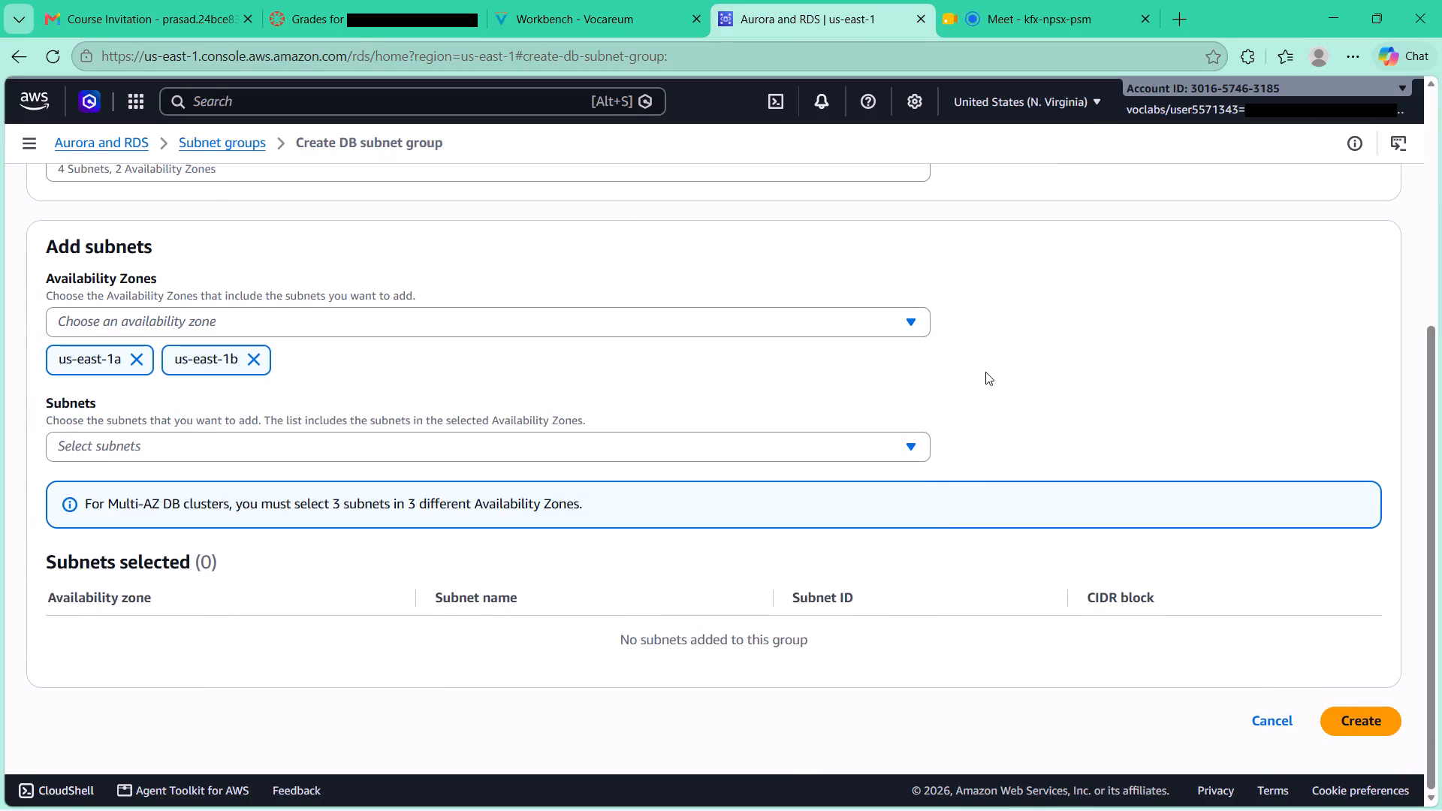
# Check the required subnets in the lab instructions, then select Private Subnet 1 (10.0.1.0/24) and Public Subnet 2 (10.0.2.0/24) for the group.
pyautogui.click(568, 19)
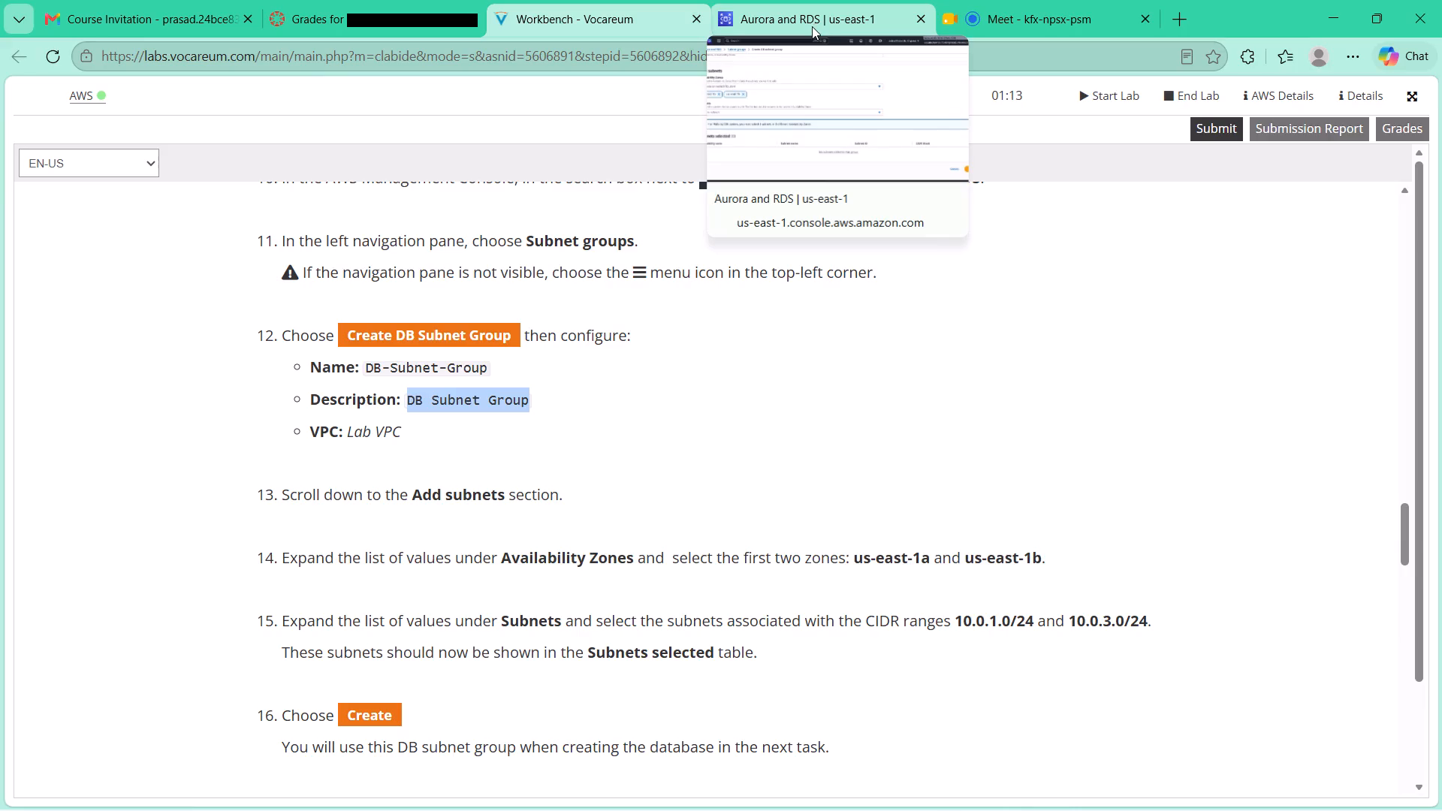
pyautogui.click(812, 26)
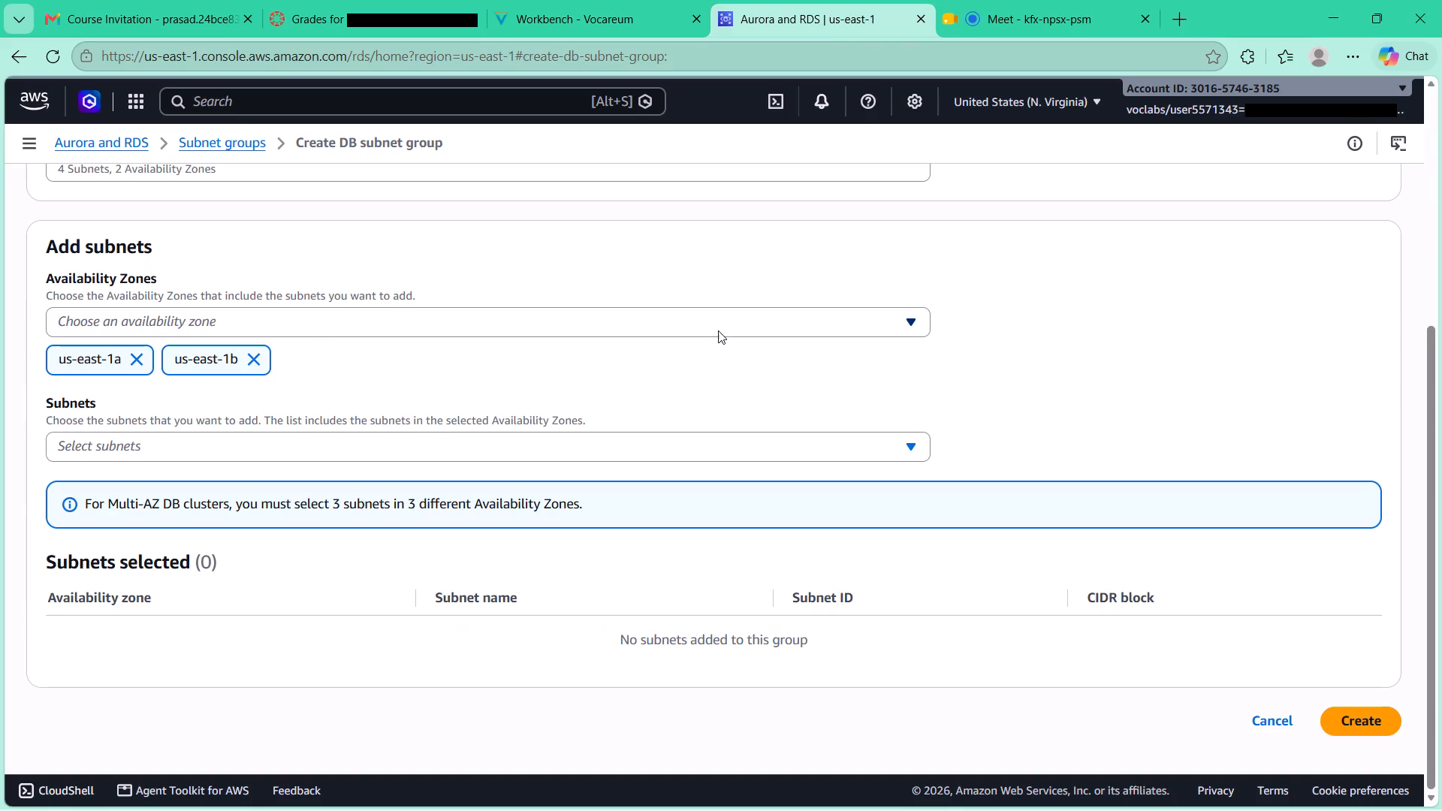
pyautogui.click(436, 445)
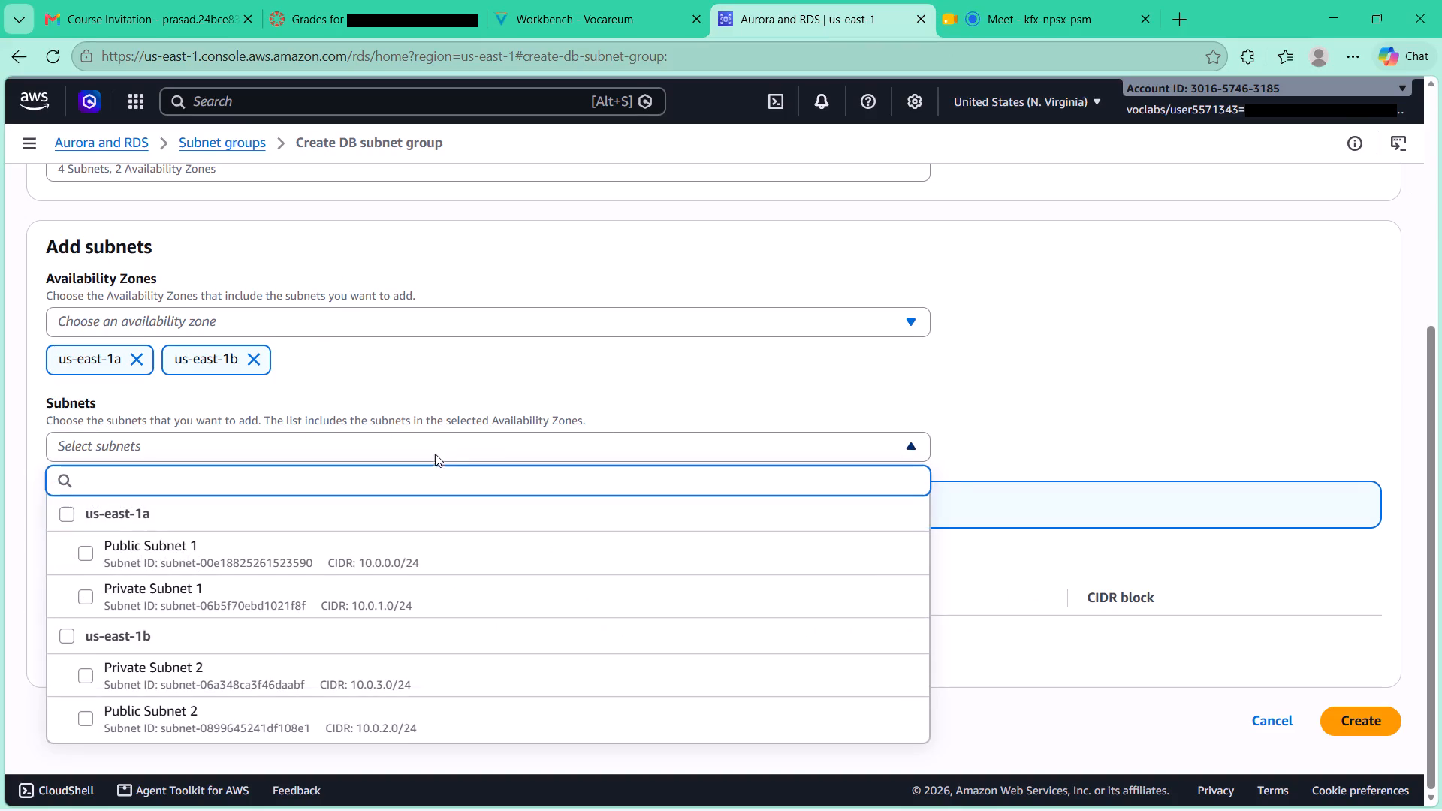
pyautogui.click(435, 550)
pyautogui.click(437, 595)
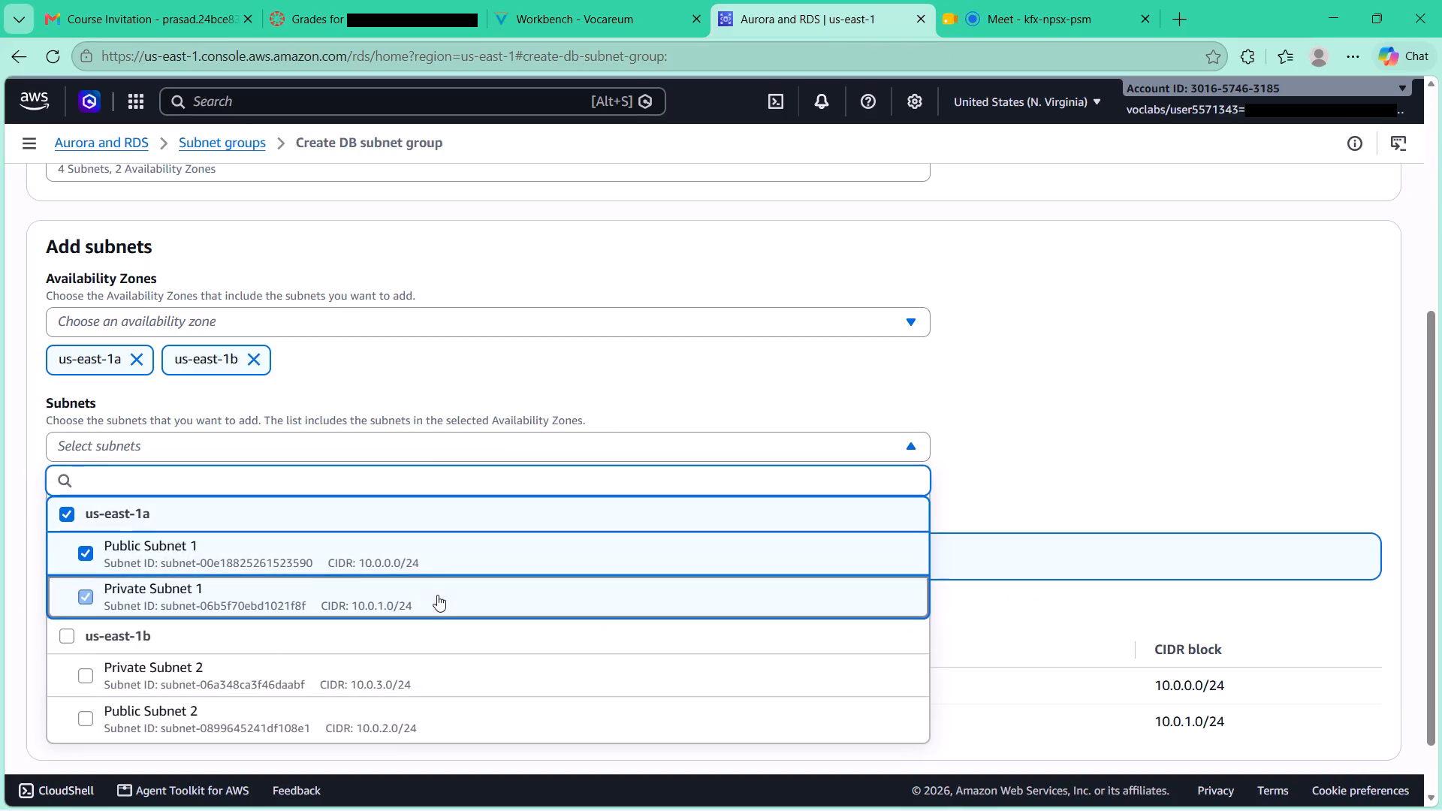
pyautogui.click(78, 554)
pyautogui.click(85, 713)
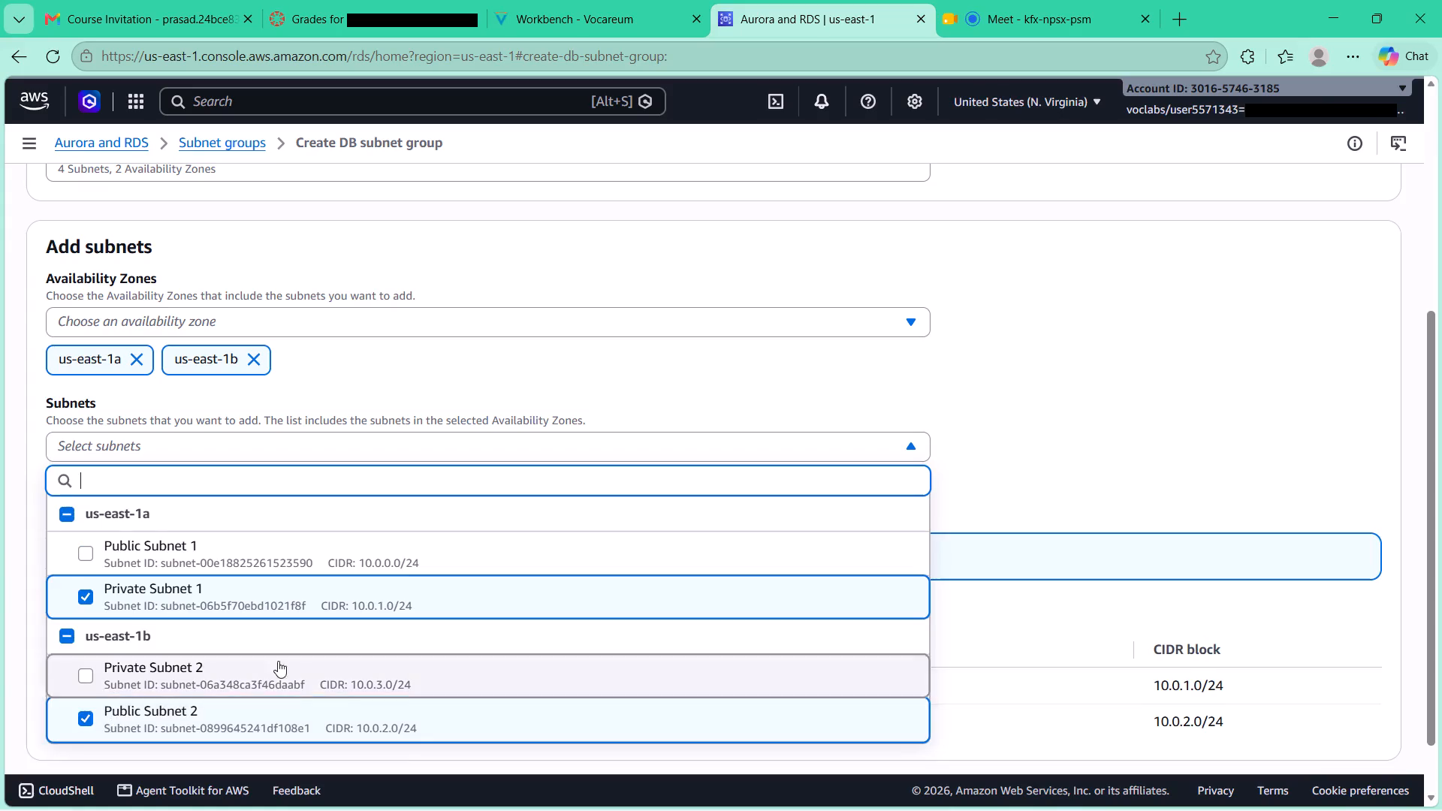
# Recheck the CIDR ranges in the lab instructions and replace Public Subnet 2 with Private Subnet 2 (10.0.3.0/24) in the subnet selection.
pyautogui.click(629, 22)
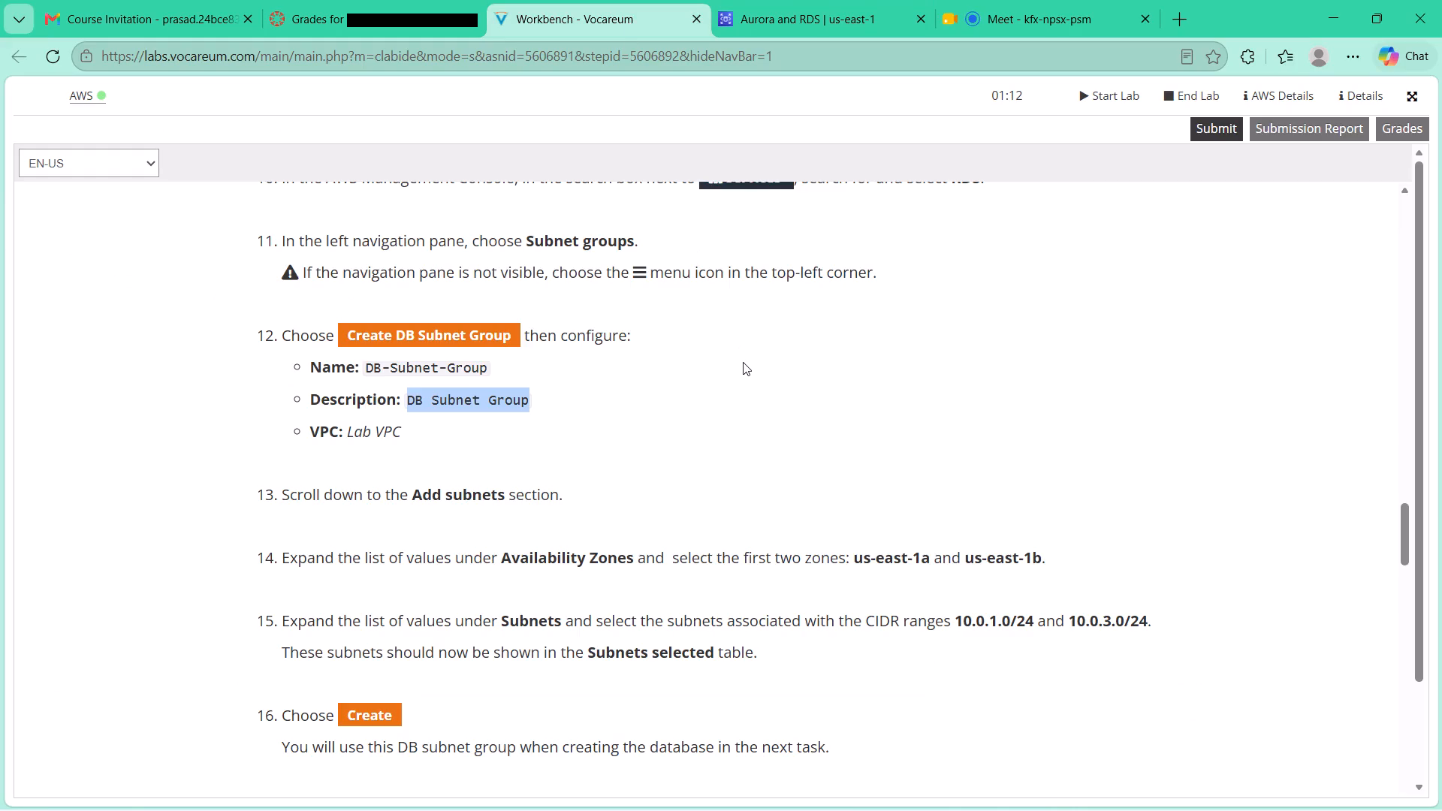
pyautogui.click(795, 0)
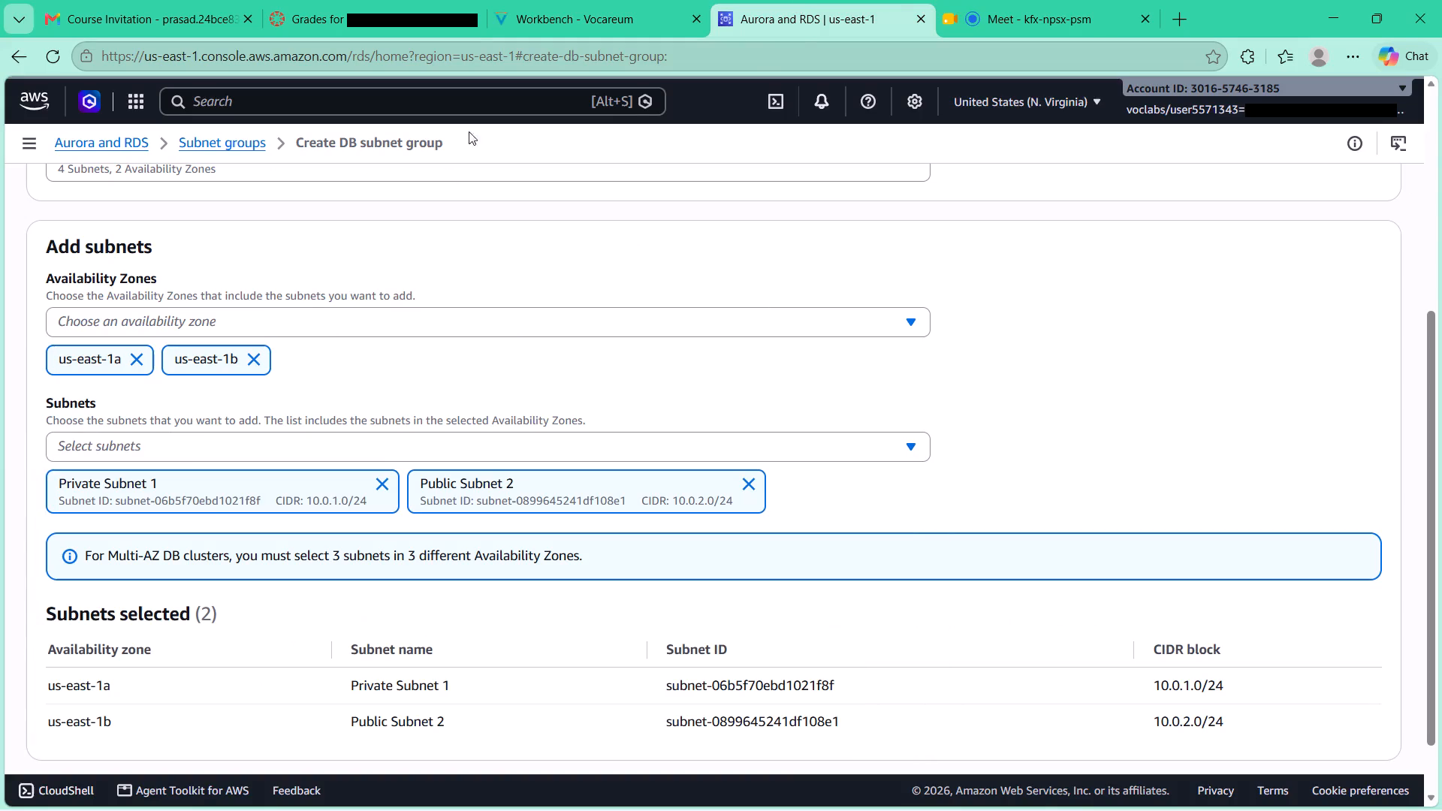
pyautogui.click(556, 20)
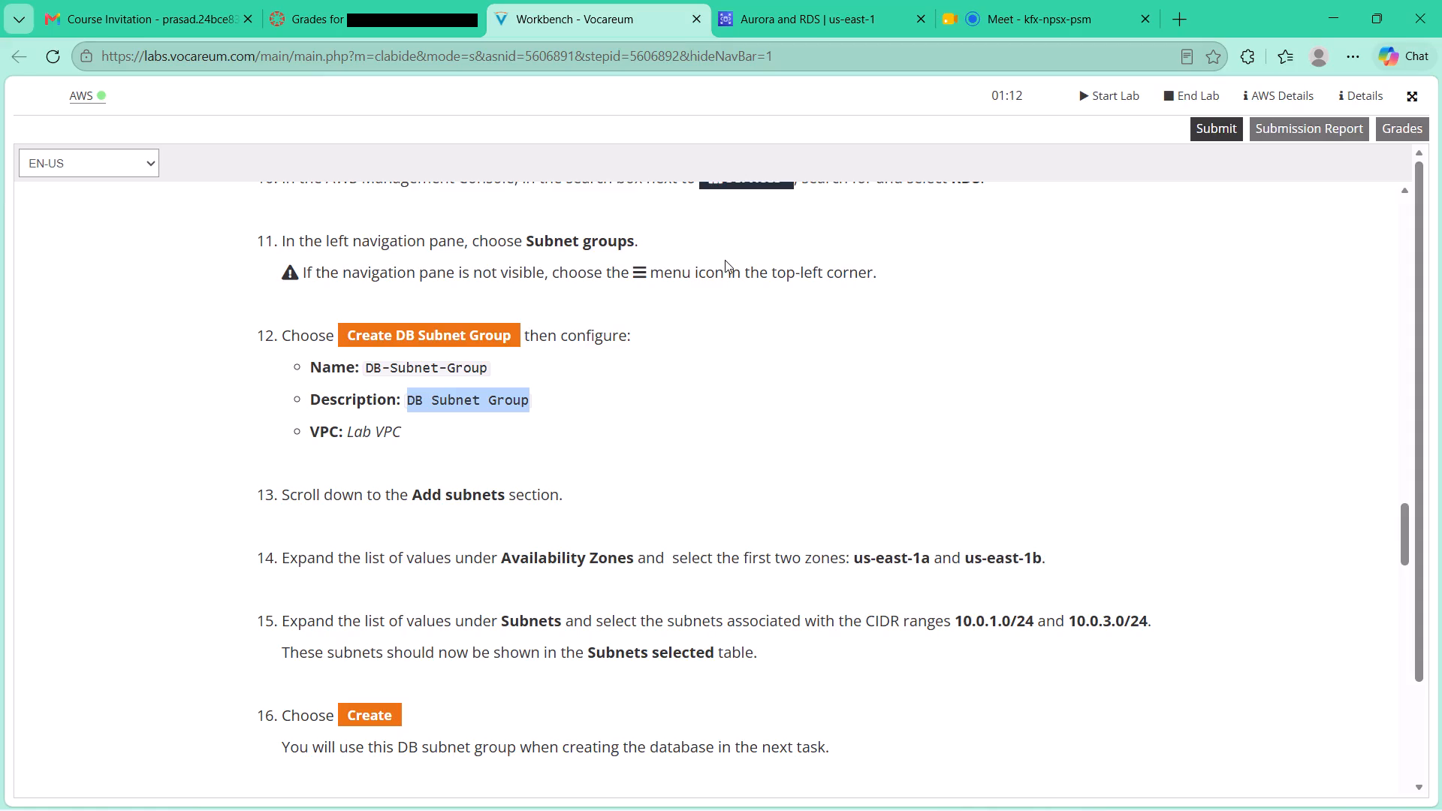
pyautogui.click(757, 19)
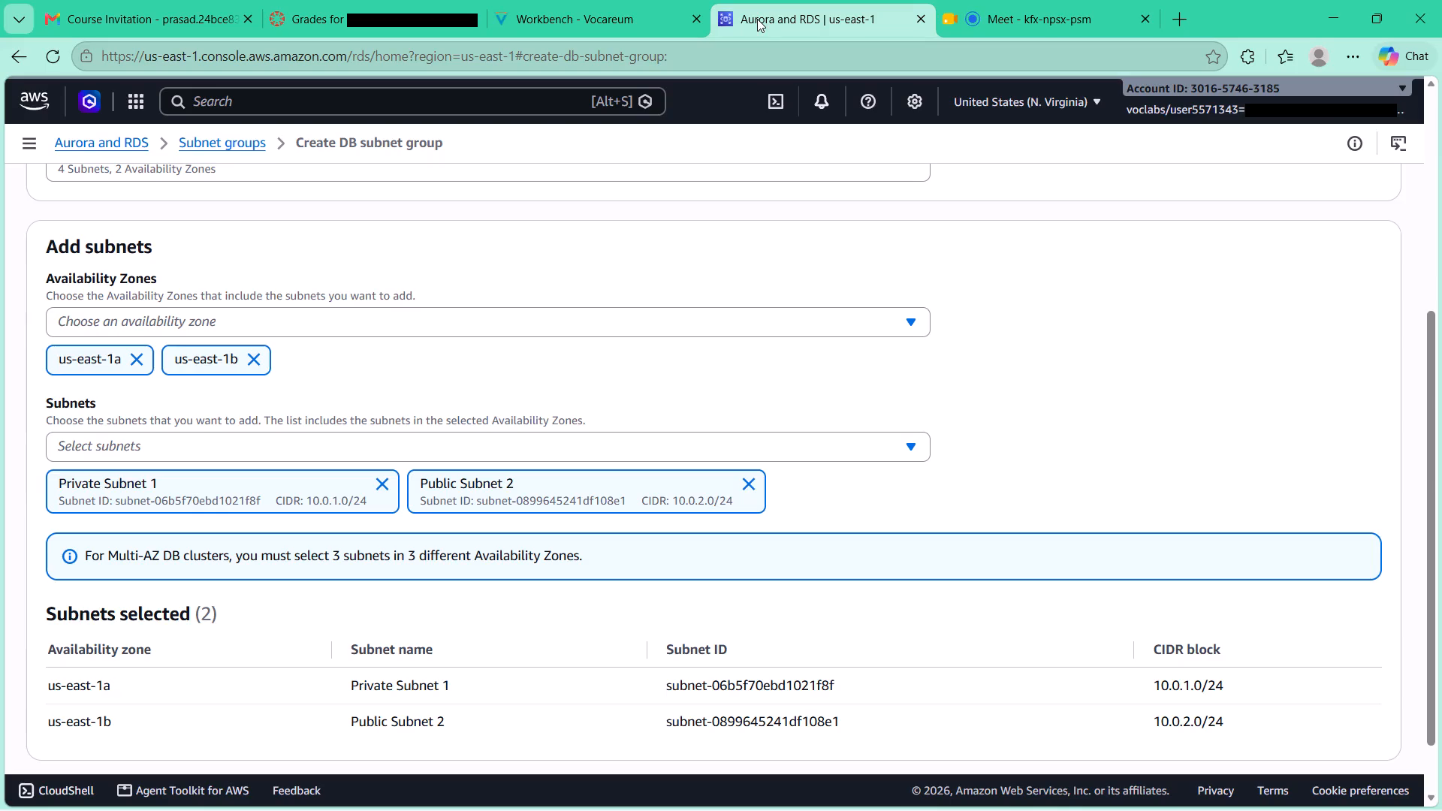
pyautogui.click(586, 441)
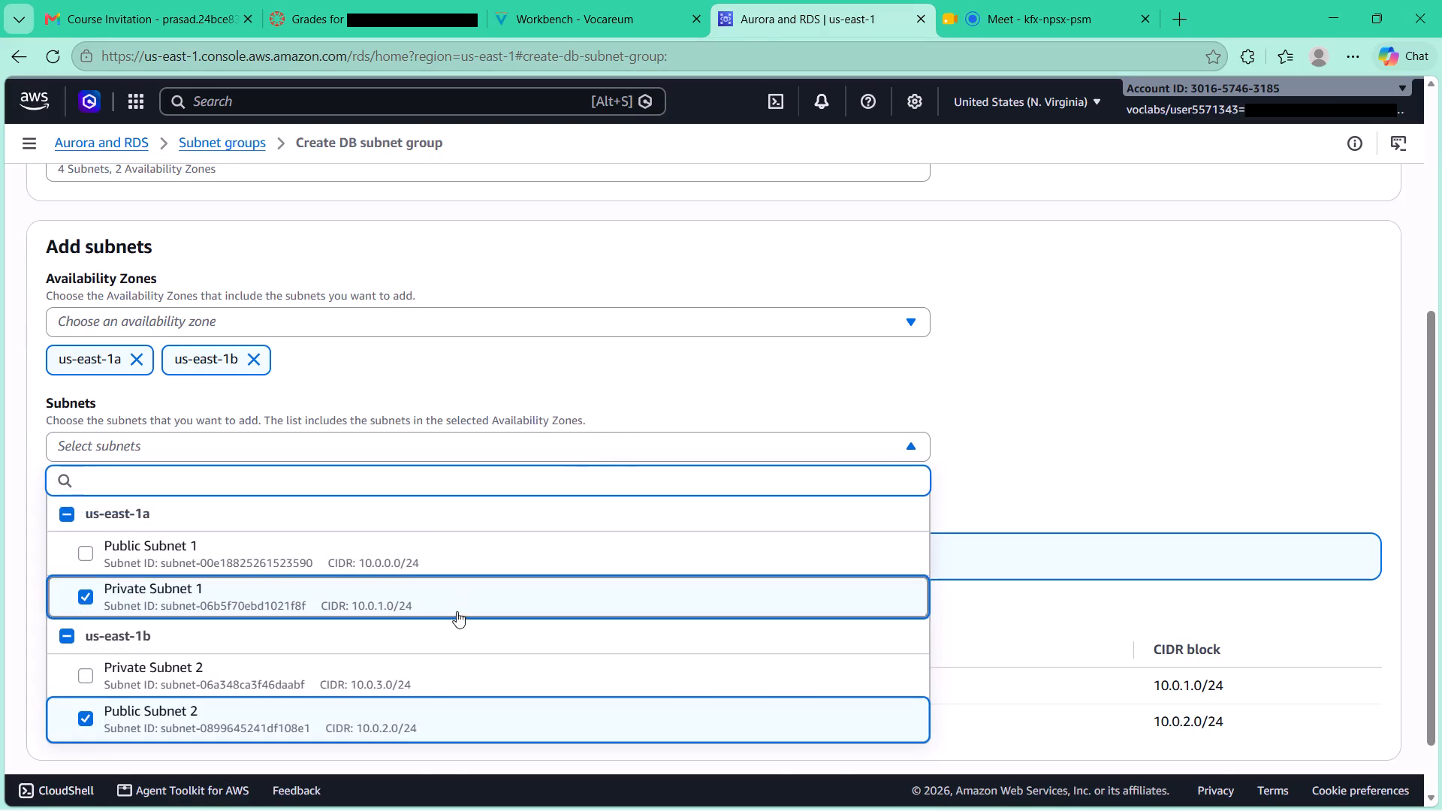
pyautogui.click(436, 668)
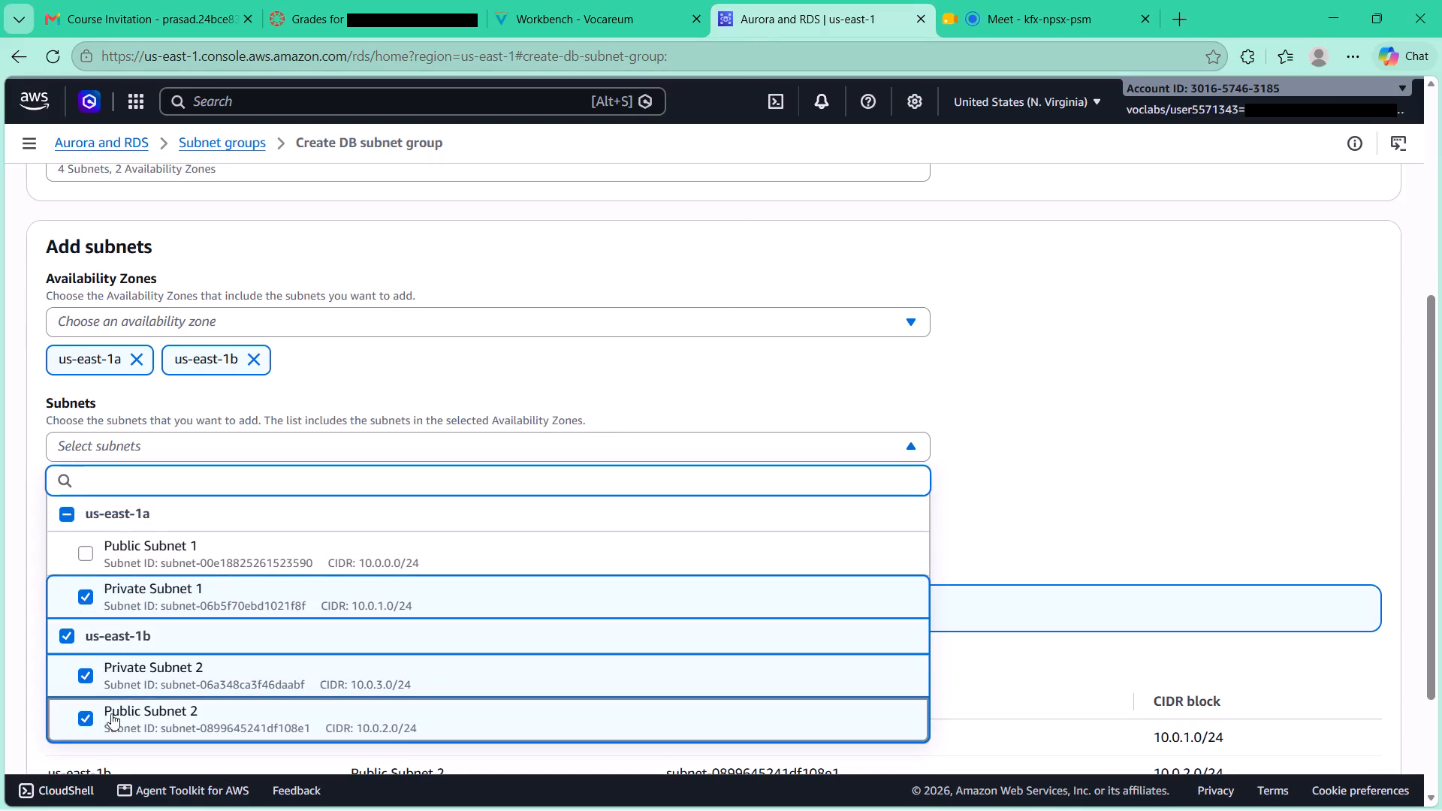
pyautogui.click(83, 719)
pyautogui.click(1039, 459)
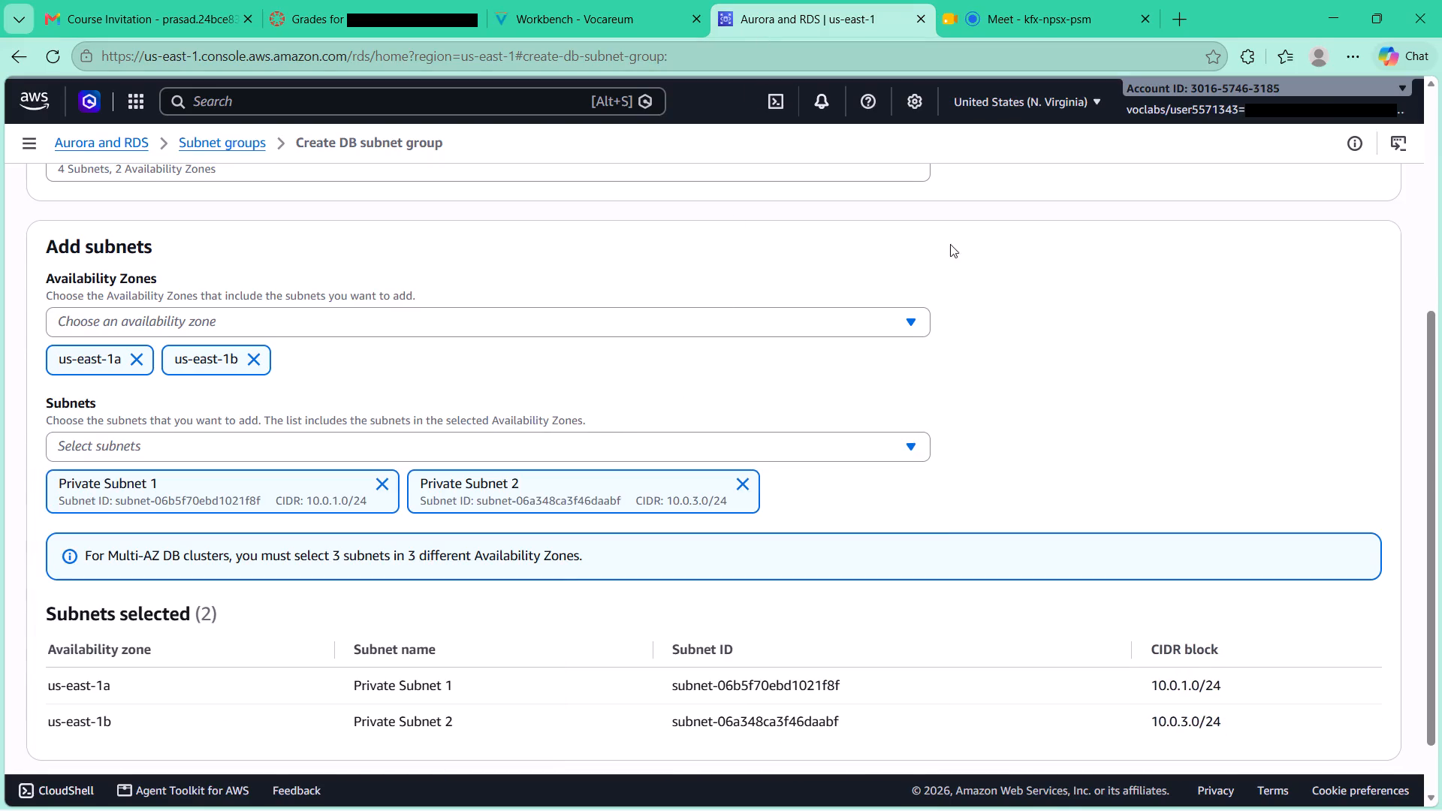
# Check the closing instruction of Task 2 and create the DB subnet group with the configured details.
pyautogui.scroll(-4, 942, 235)
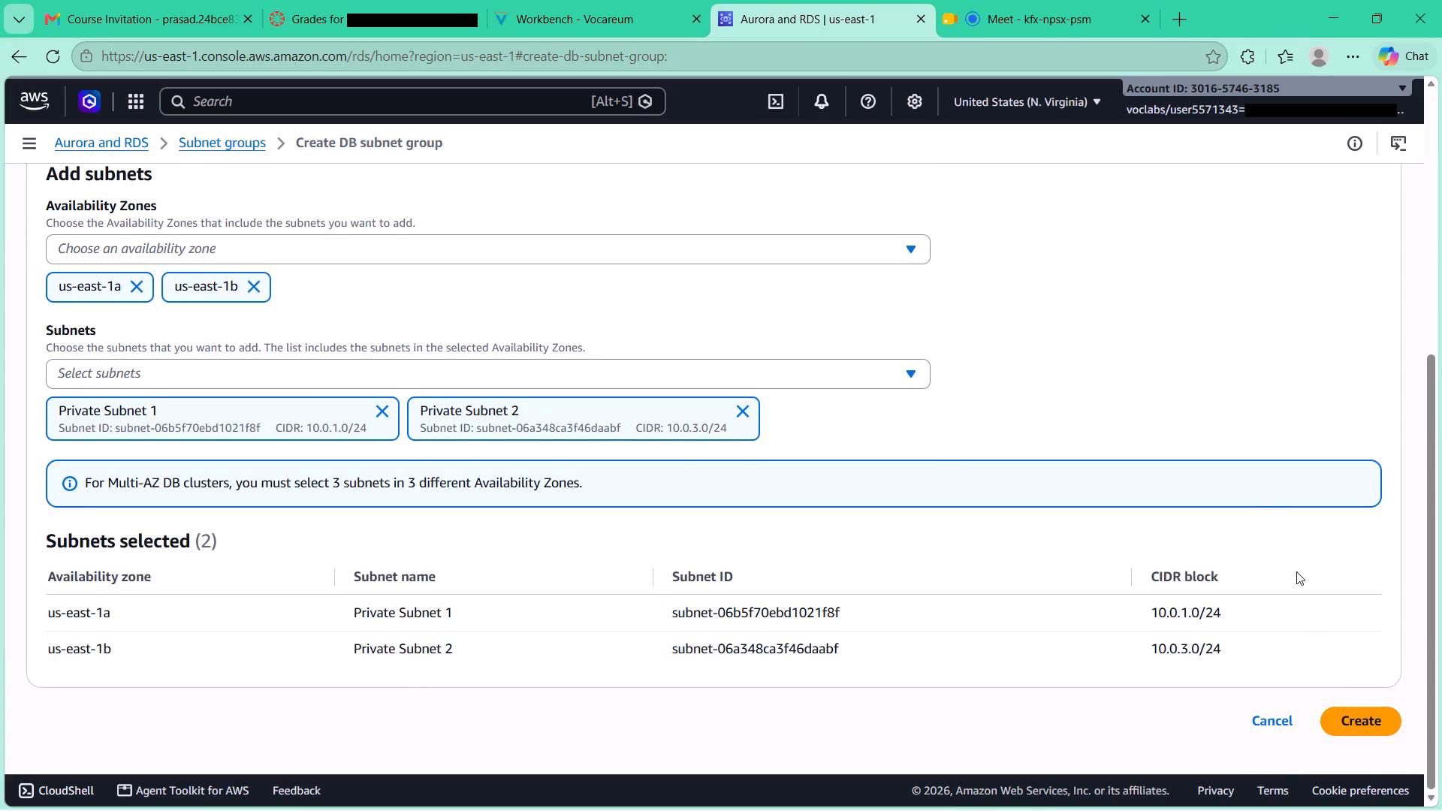
pyautogui.click(590, 6)
pyautogui.scroll(-4, 753, 363)
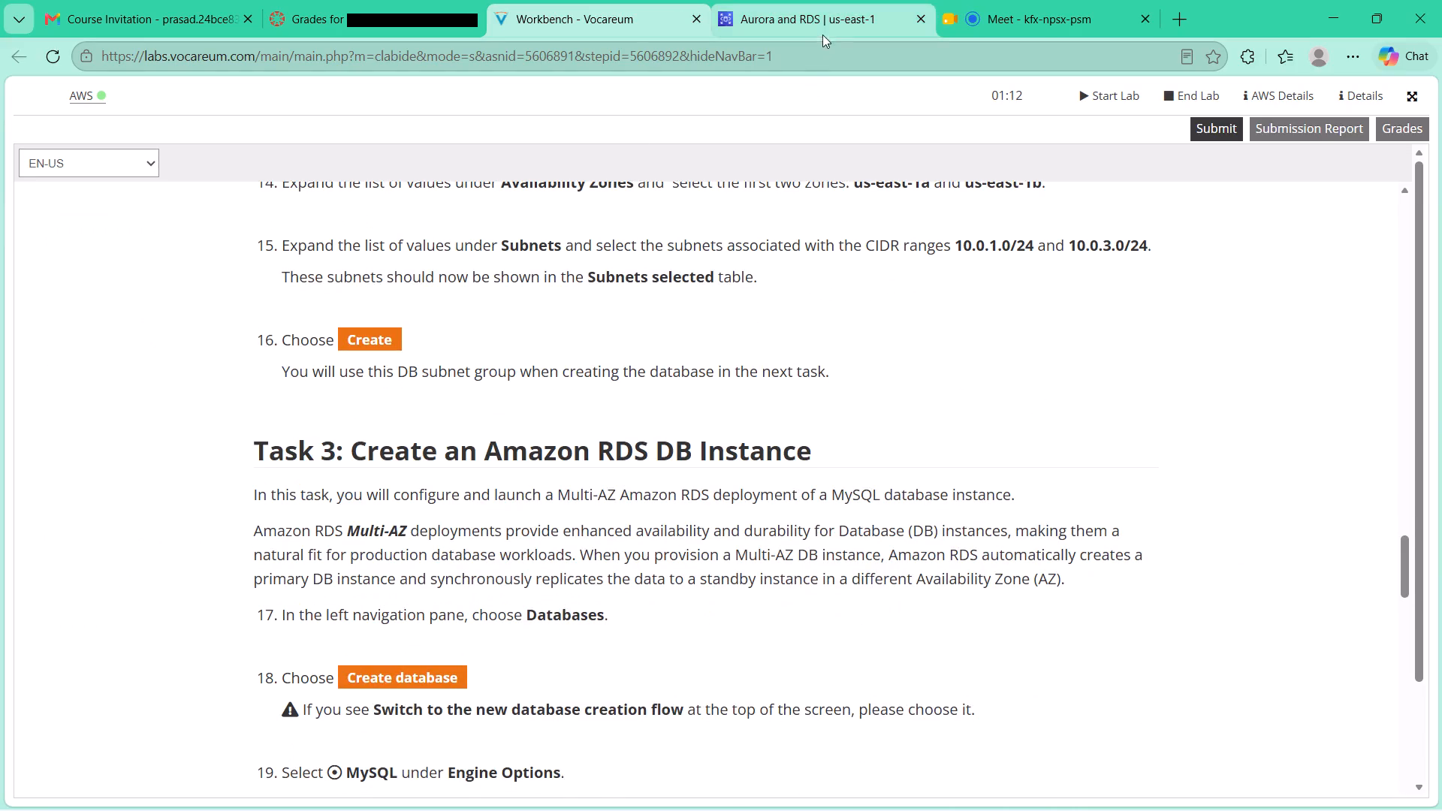
pyautogui.click(823, 18)
pyautogui.click(1381, 722)
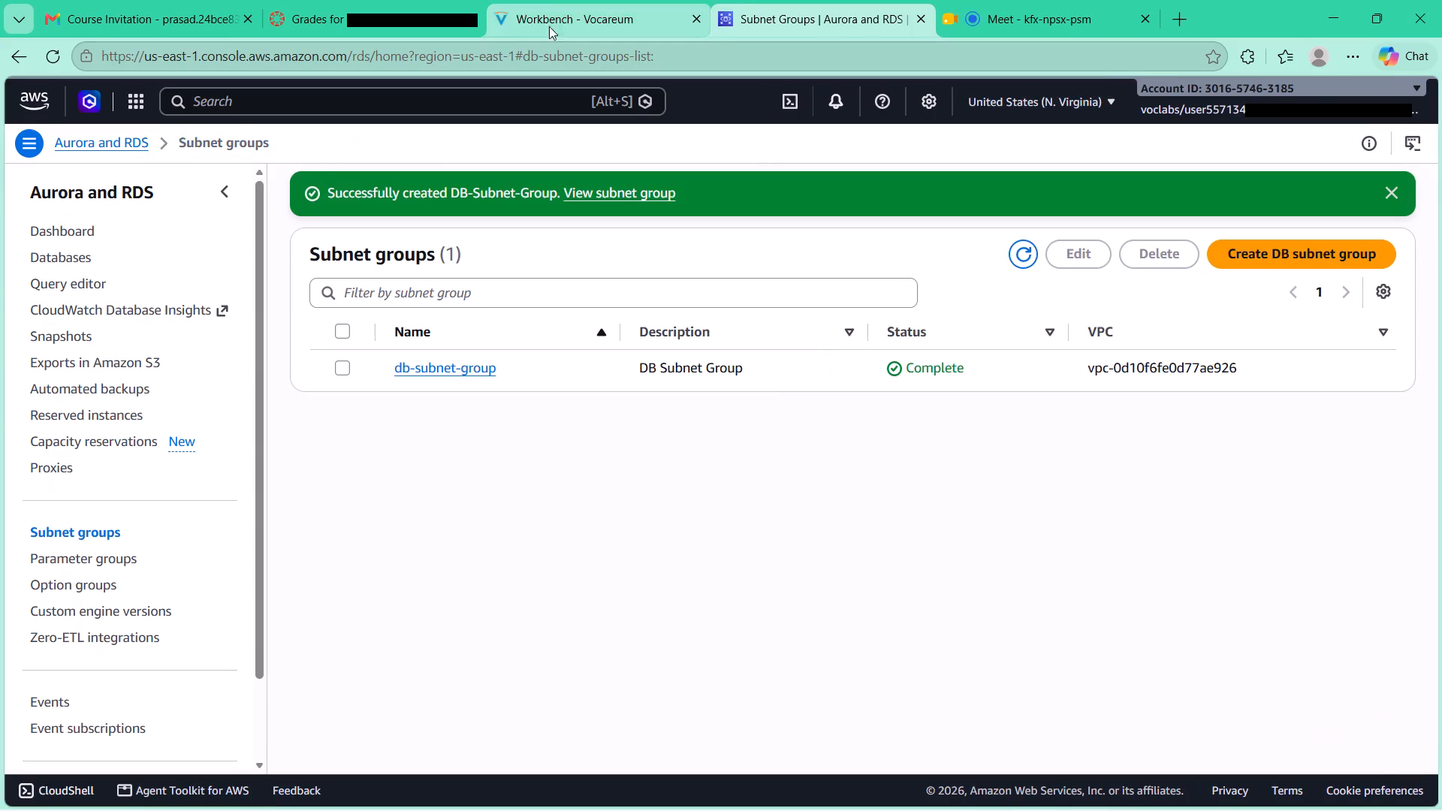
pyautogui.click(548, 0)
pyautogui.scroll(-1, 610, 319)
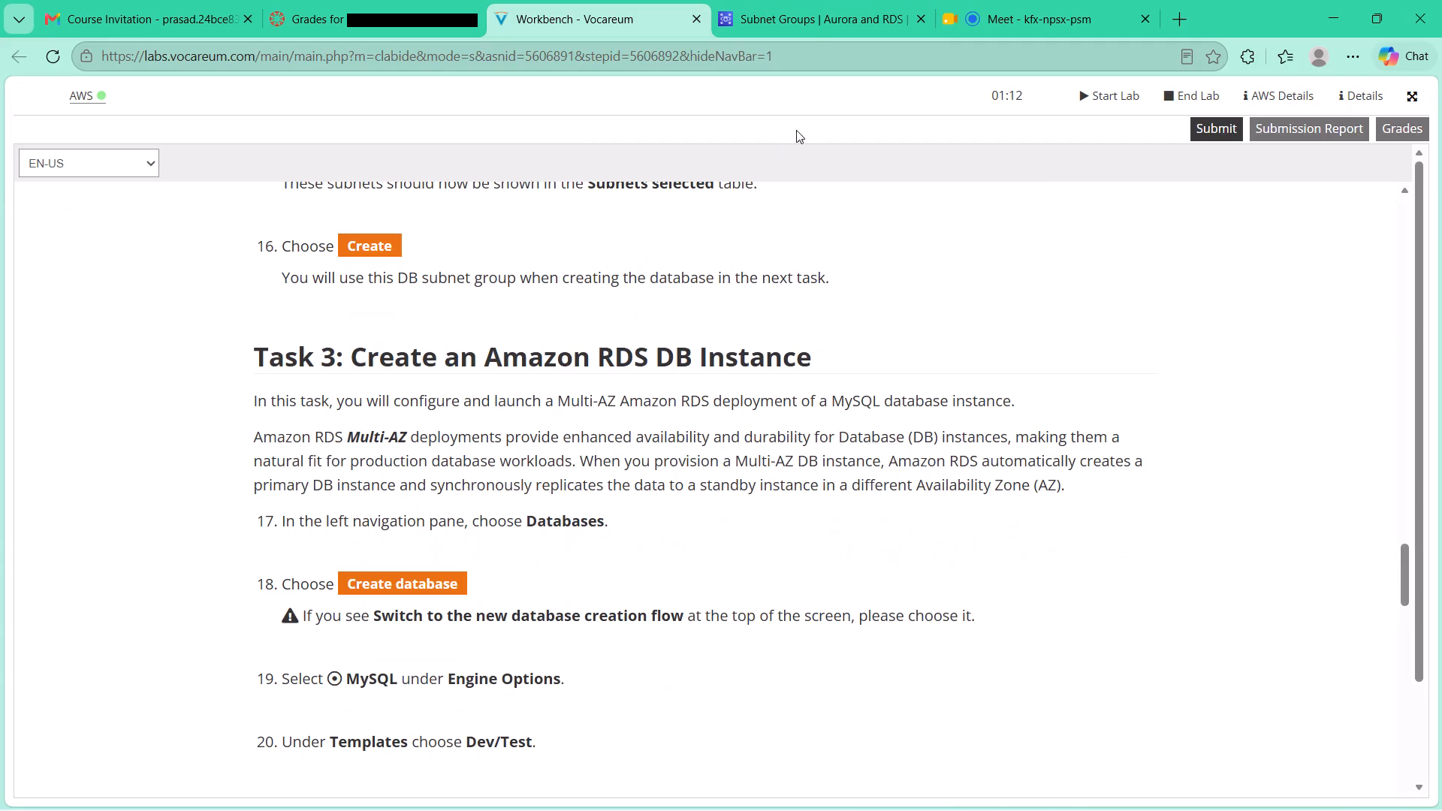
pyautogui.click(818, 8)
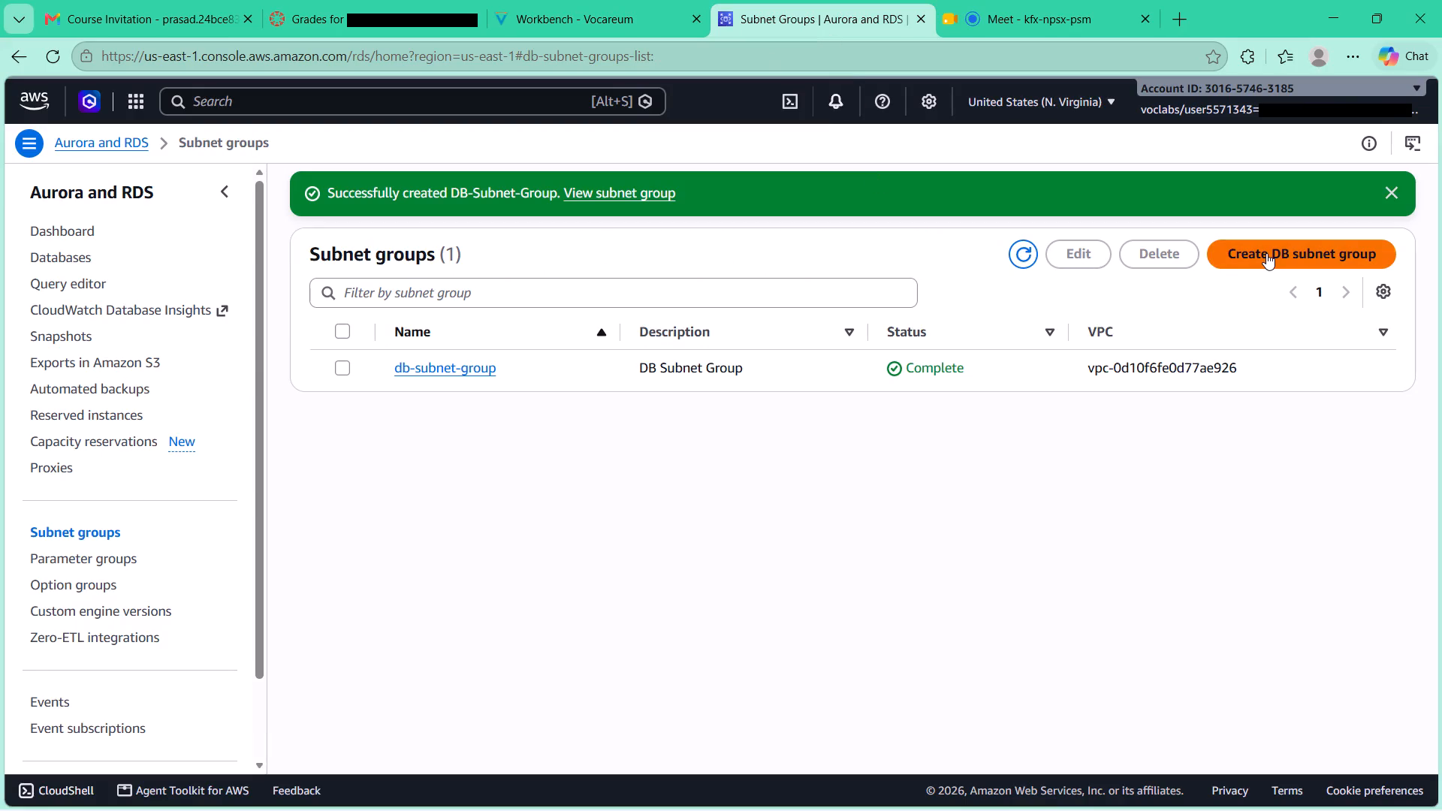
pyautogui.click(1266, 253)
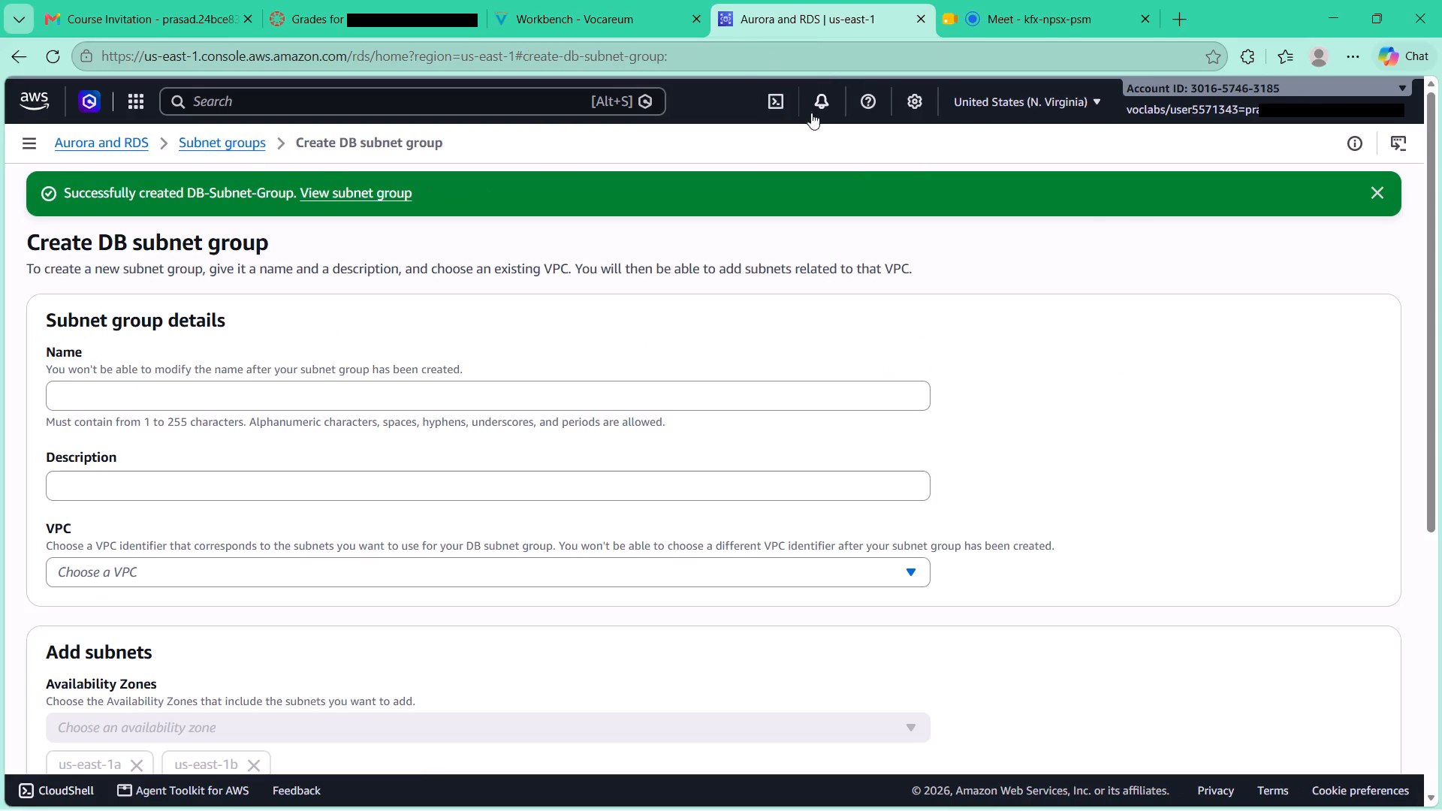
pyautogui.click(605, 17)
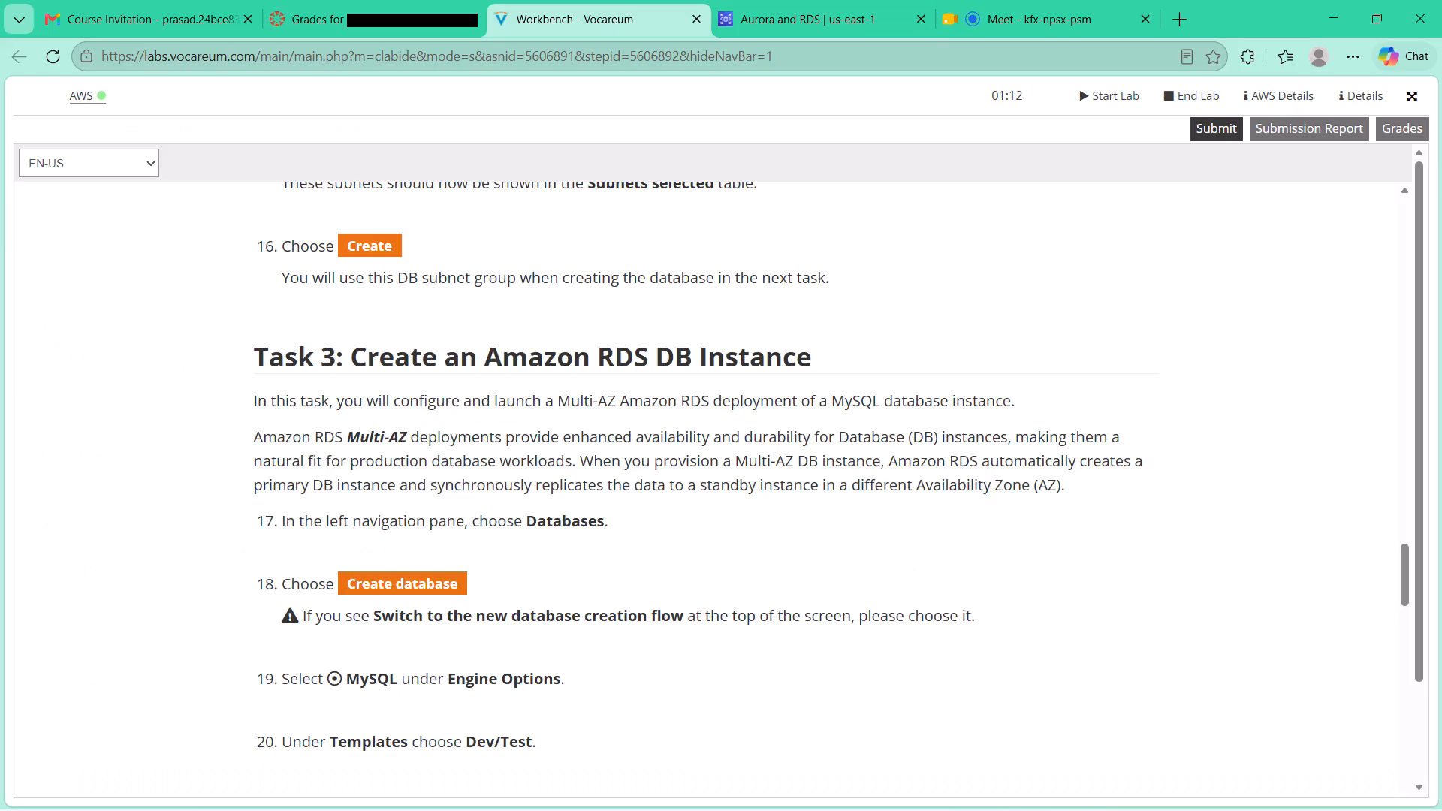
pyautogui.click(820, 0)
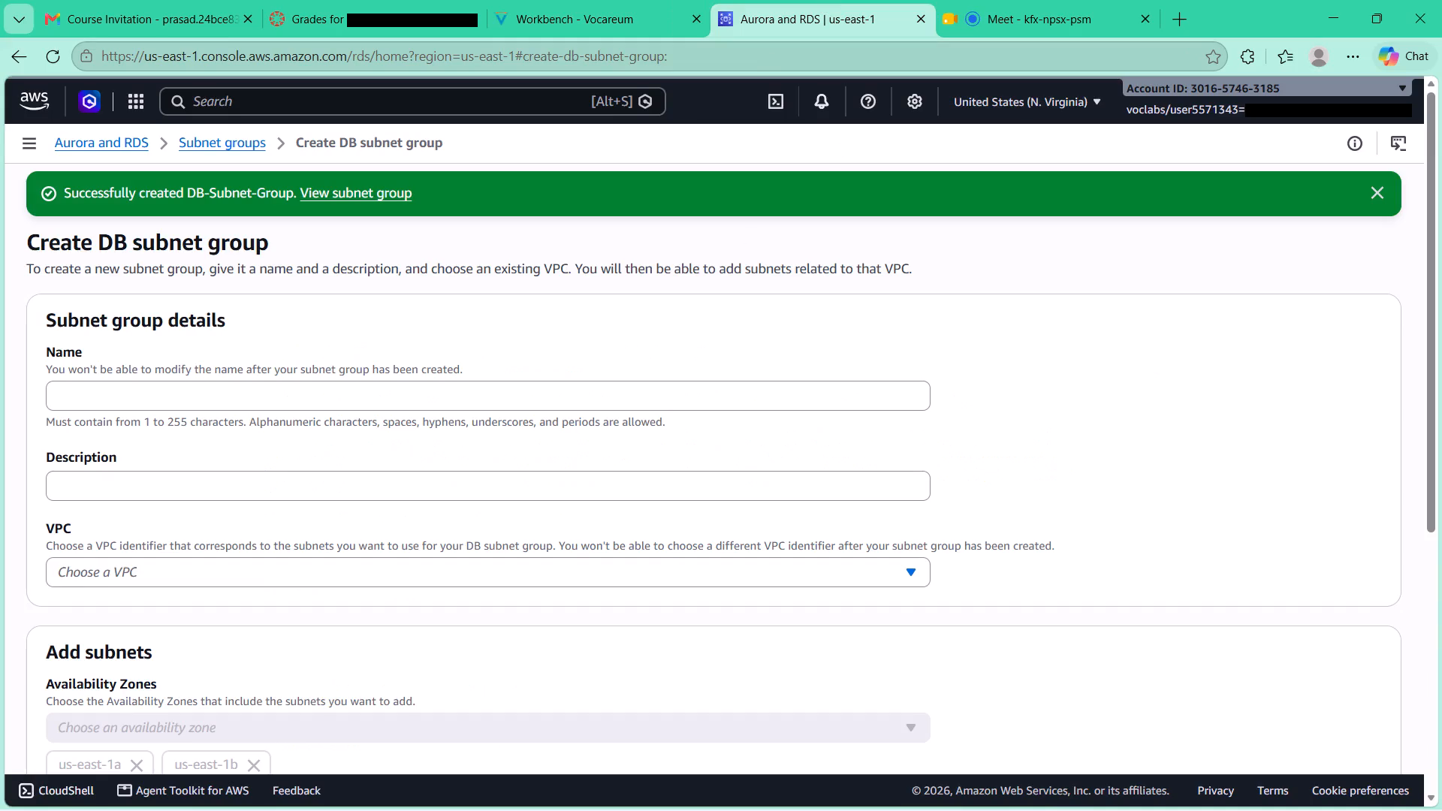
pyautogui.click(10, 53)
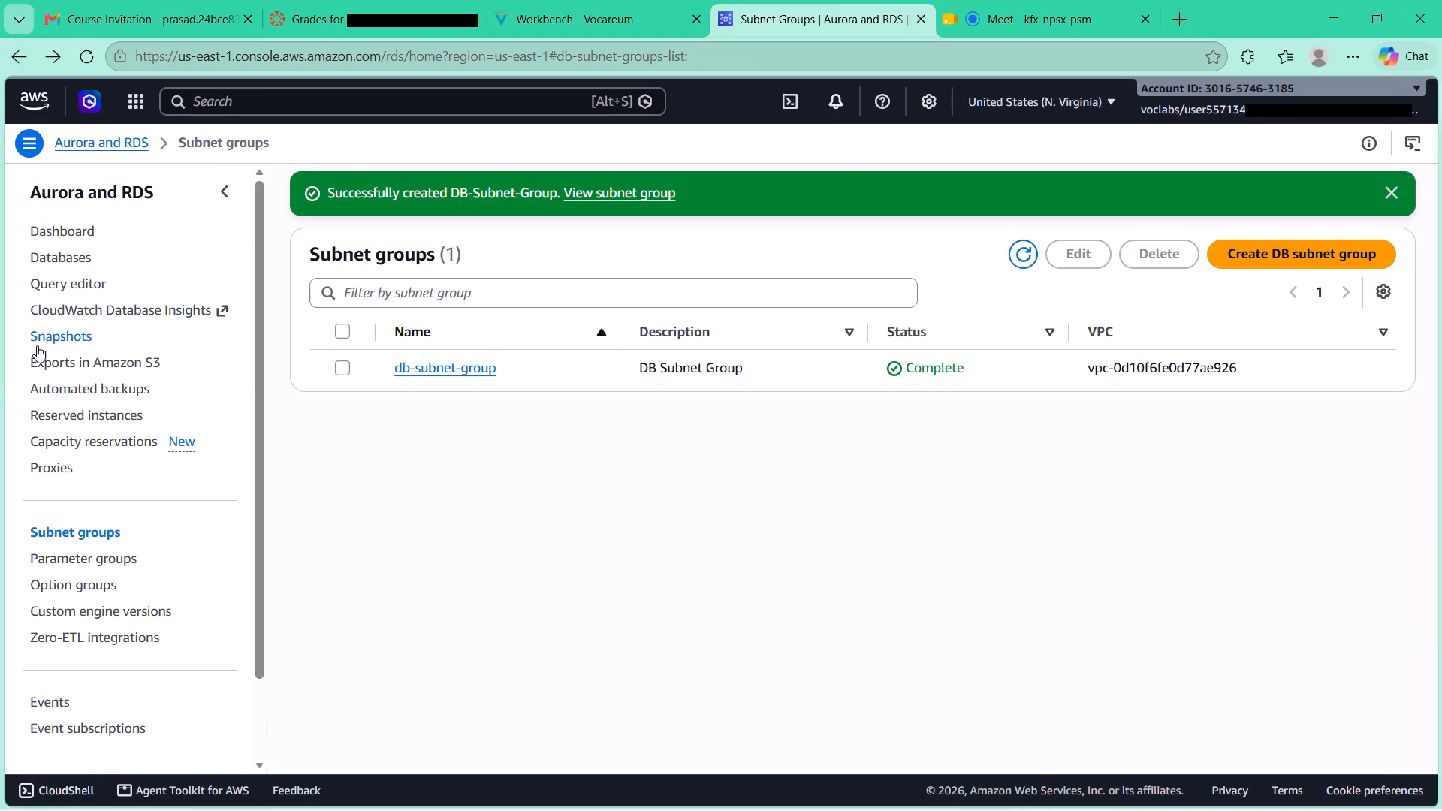
# Open the RDS Databases list, check the Task 3 creation instructions in the lab guide, and dismiss the subnet group notification.
pyautogui.click(57, 255)
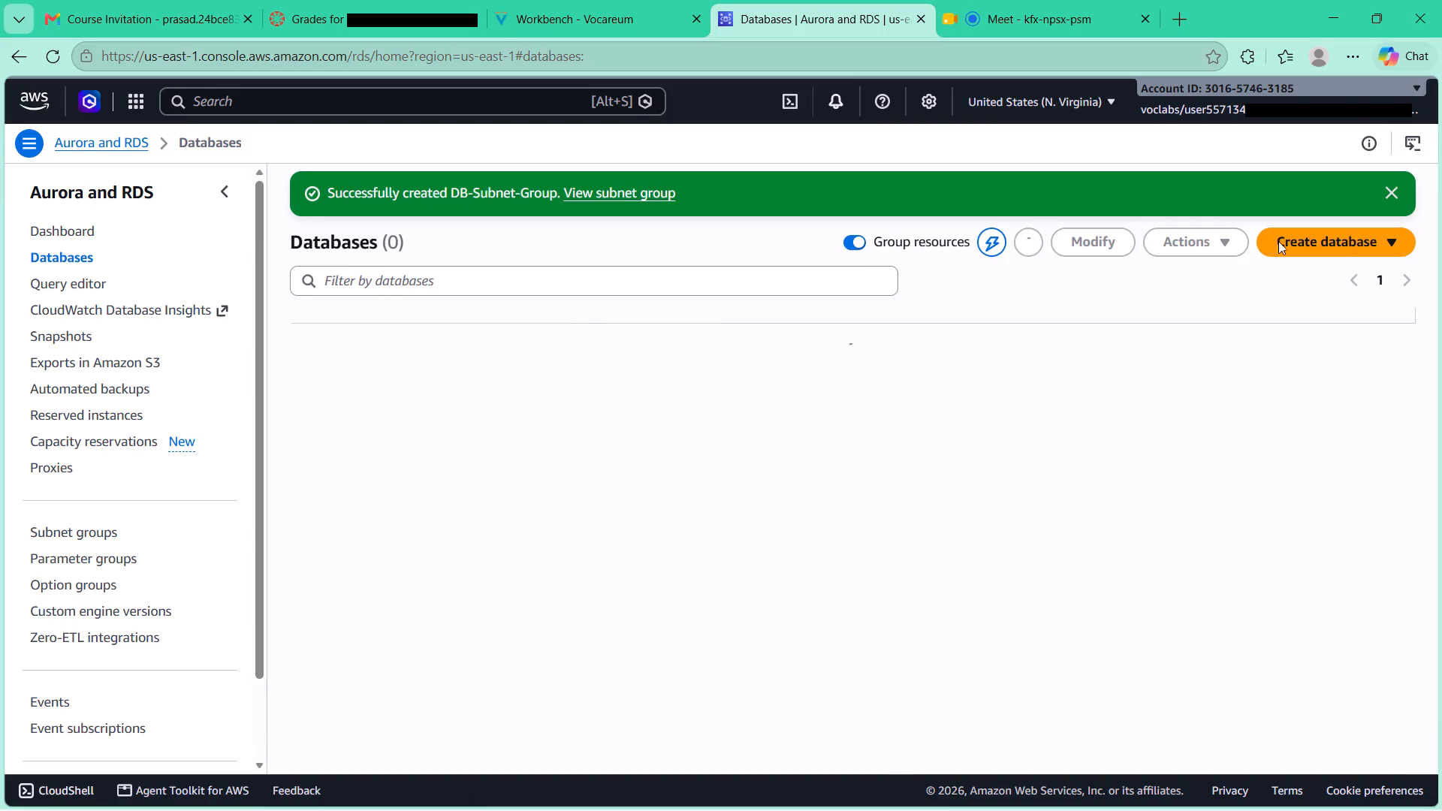
pyautogui.click(1302, 245)
pyautogui.click(1301, 231)
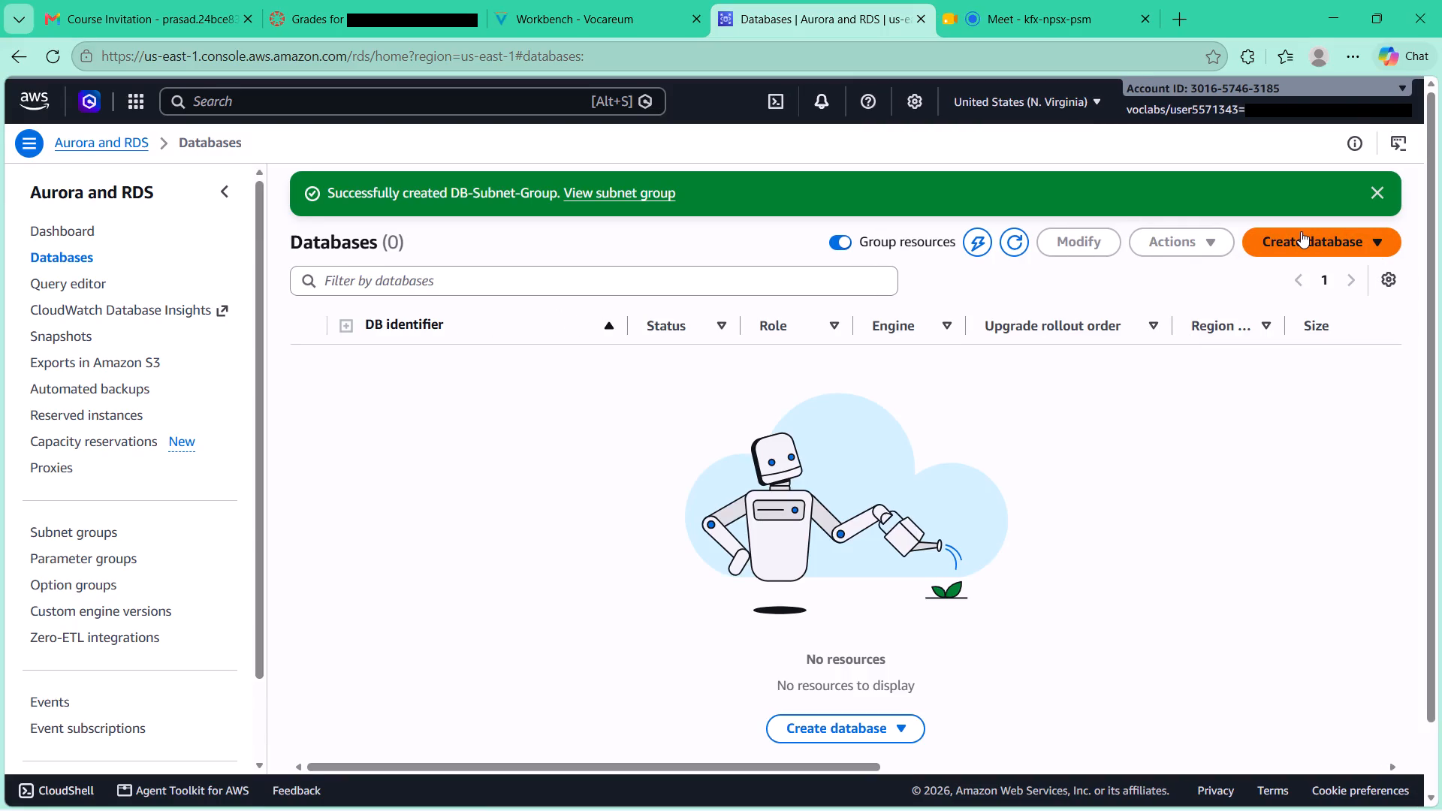
pyautogui.click(1300, 236)
pyautogui.click(1303, 459)
pyautogui.click(1293, 246)
pyautogui.click(611, 25)
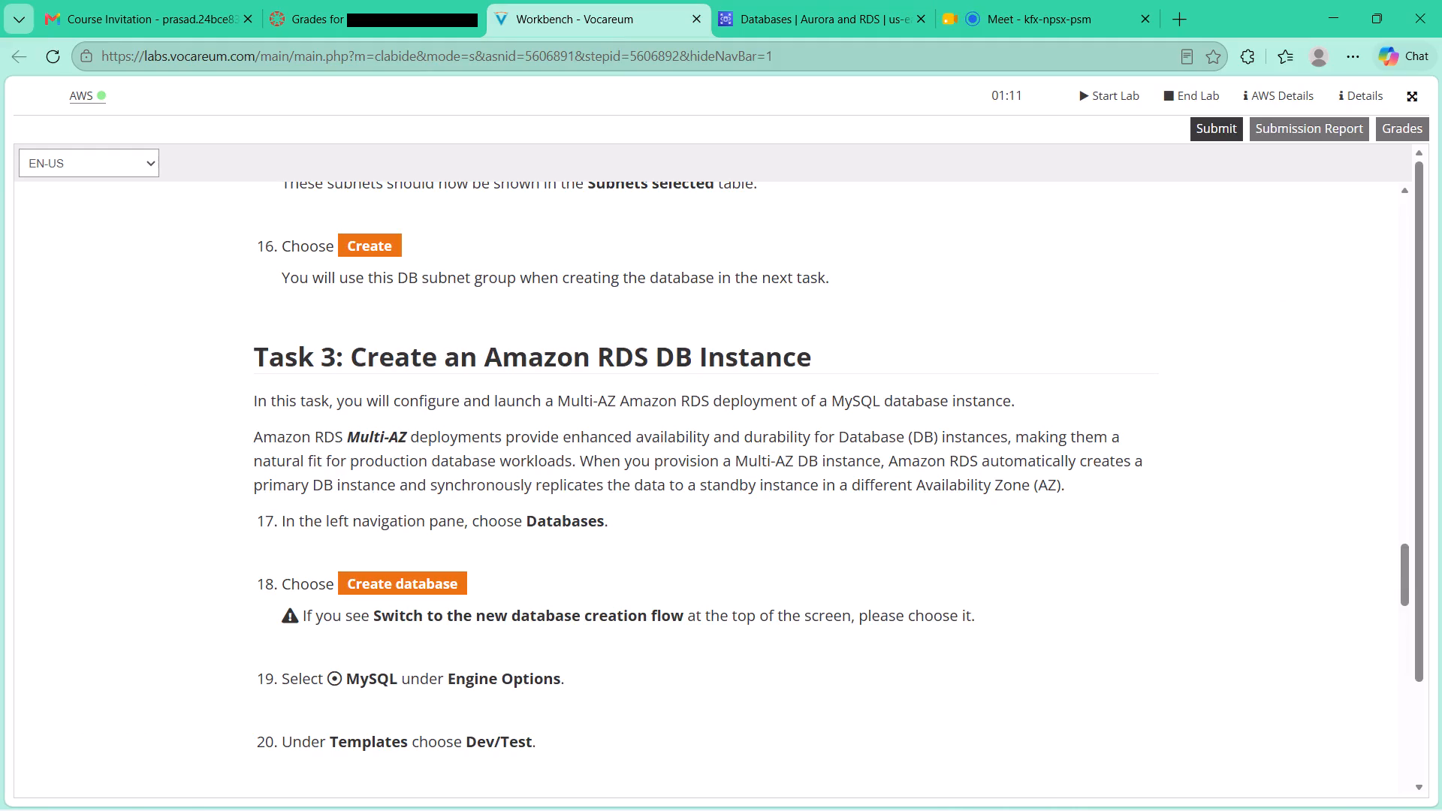
pyautogui.click(806, 4)
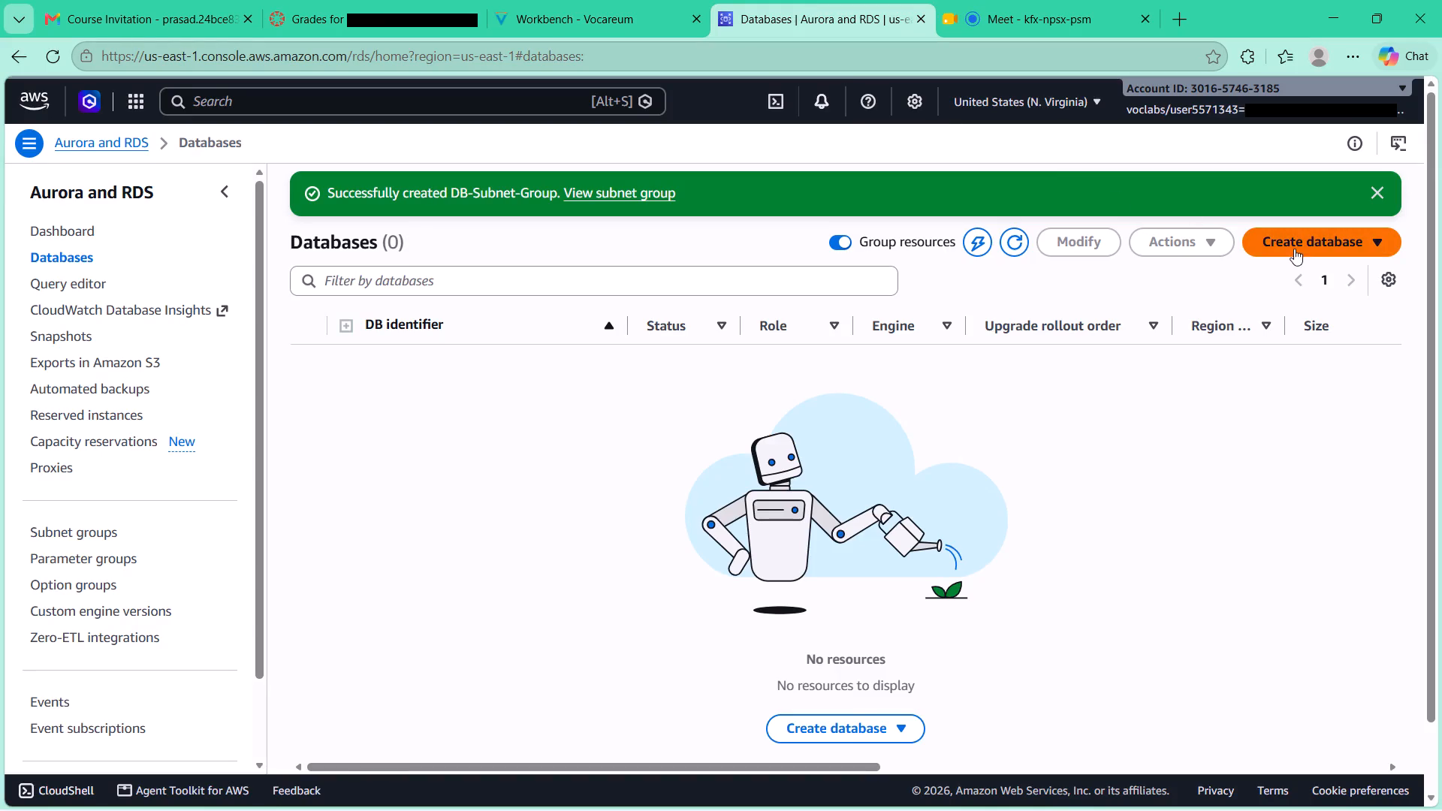
pyautogui.click(1293, 236)
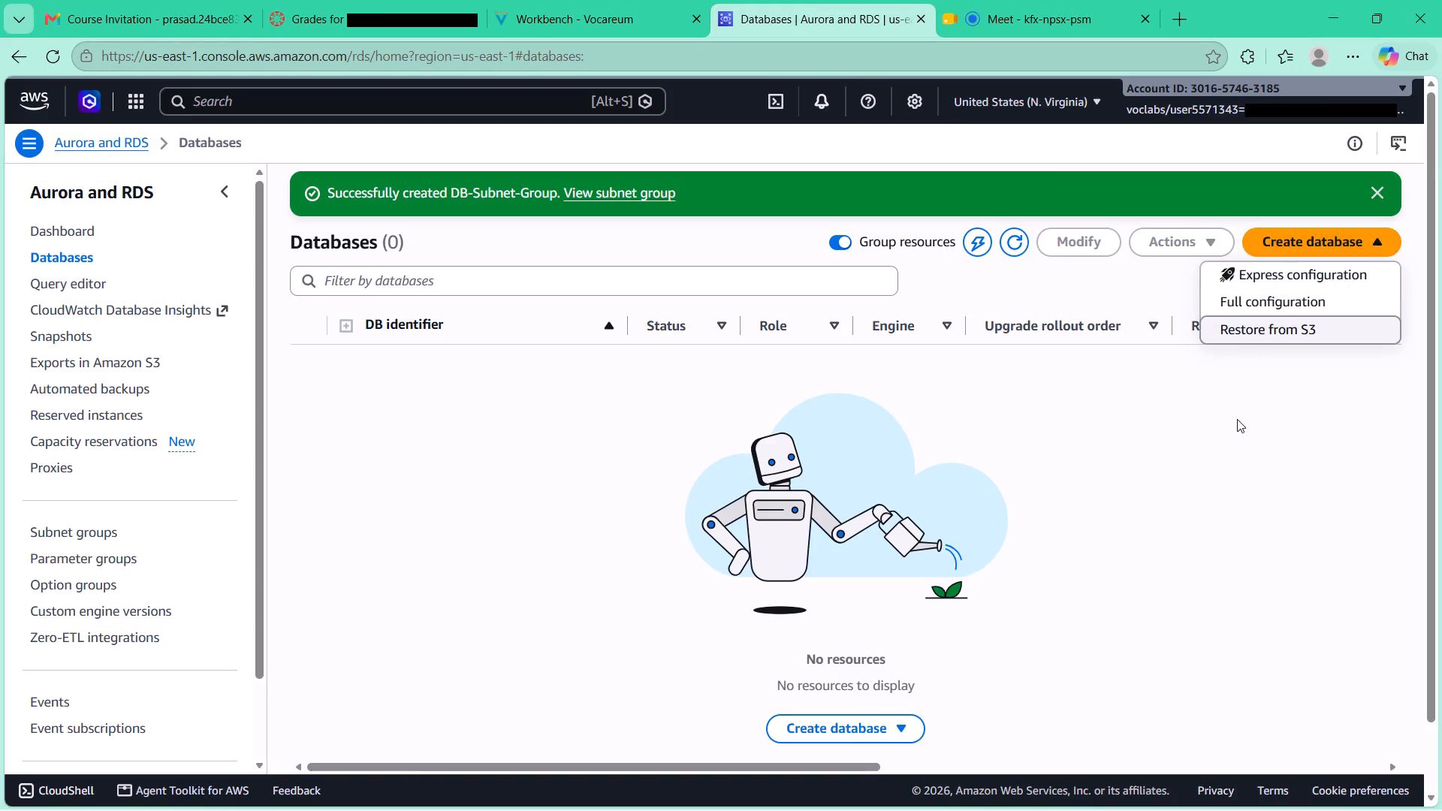
pyautogui.click(606, 21)
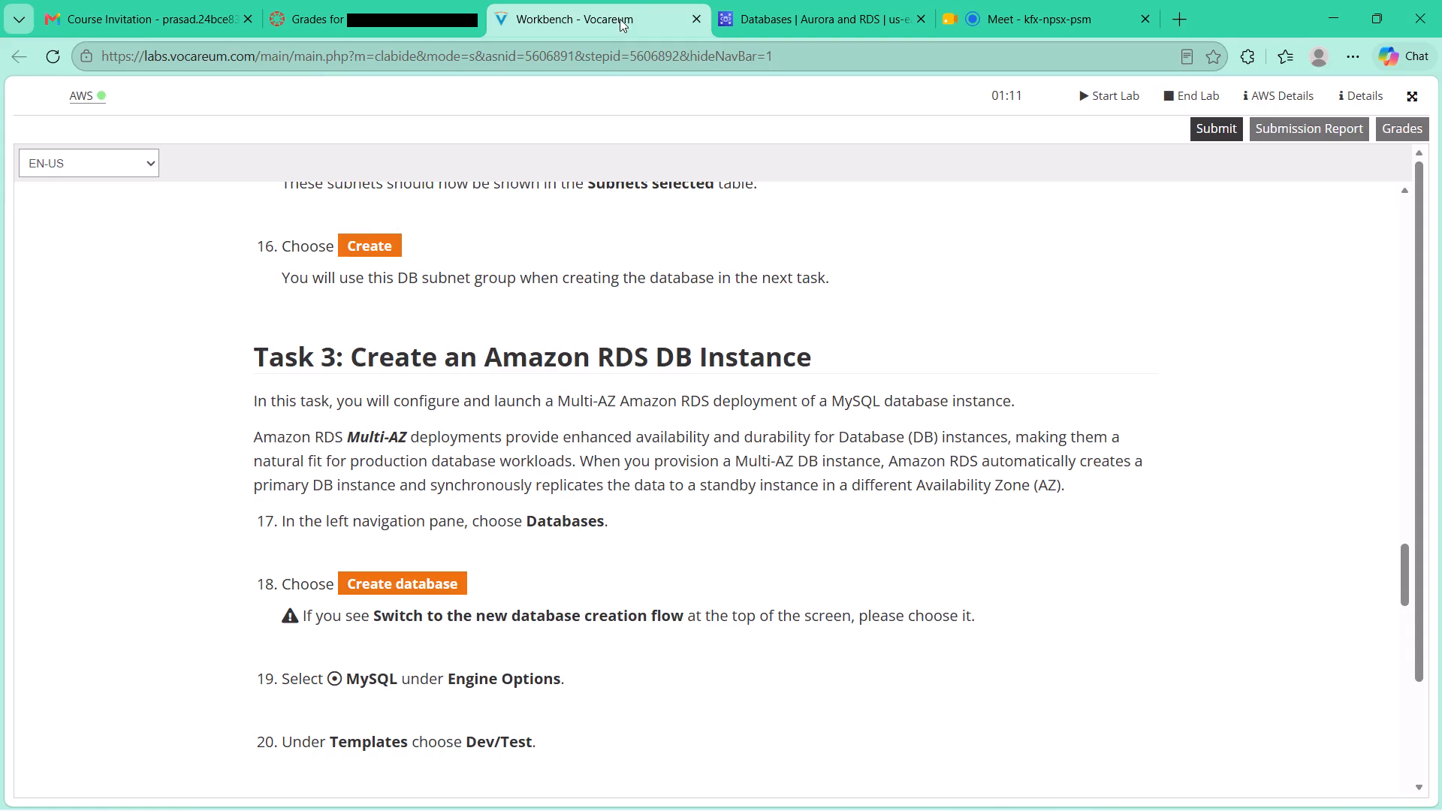
pyautogui.click(761, 2)
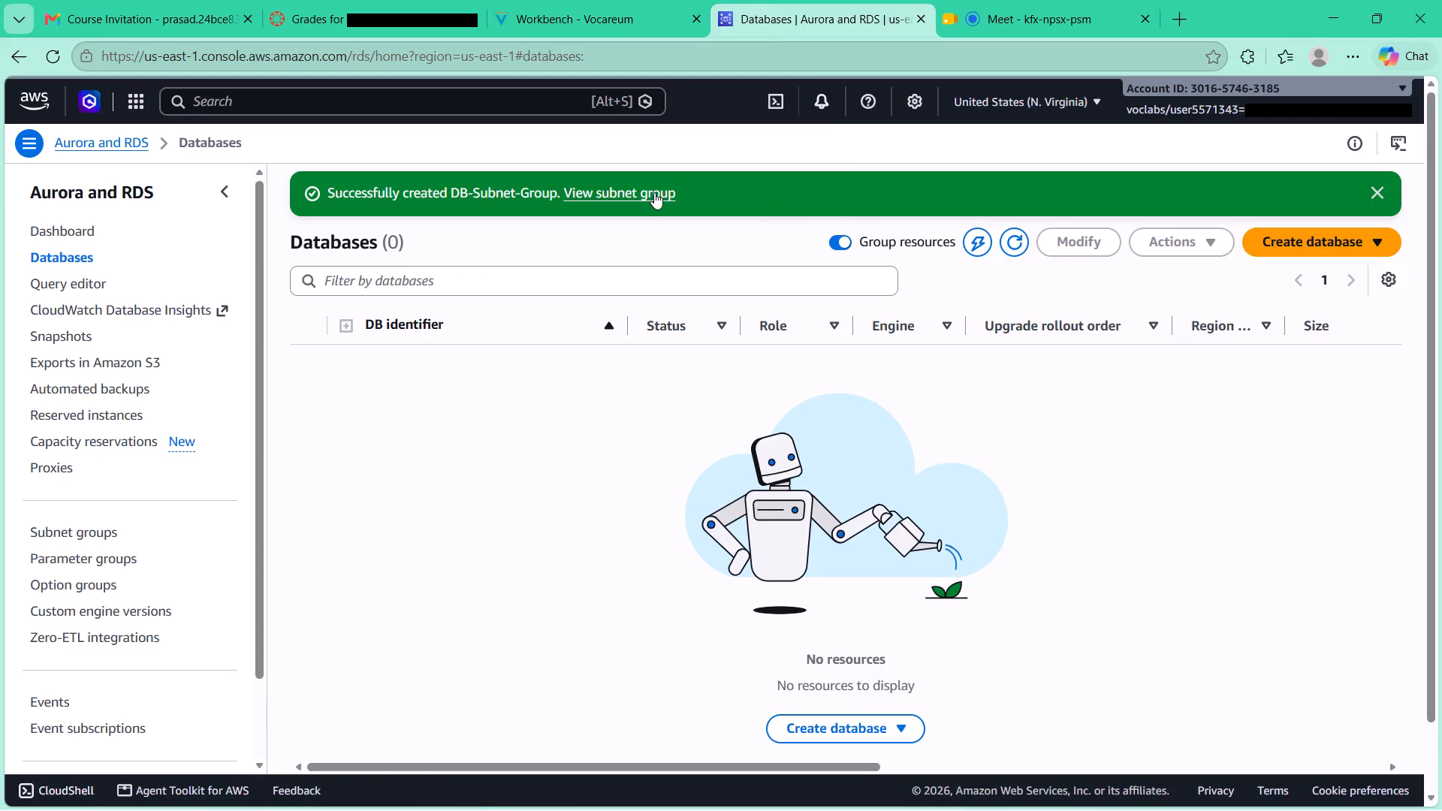
pyautogui.click(1380, 186)
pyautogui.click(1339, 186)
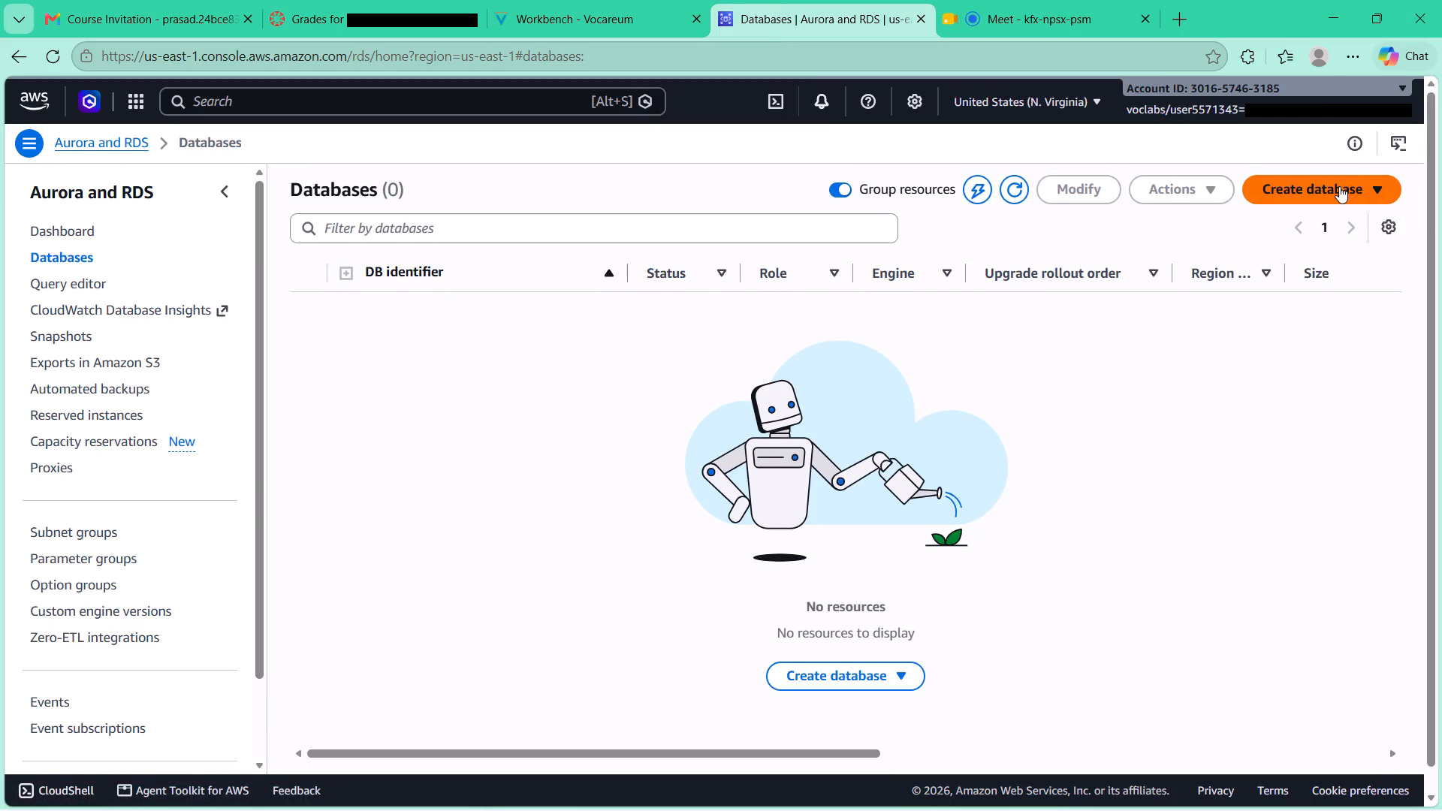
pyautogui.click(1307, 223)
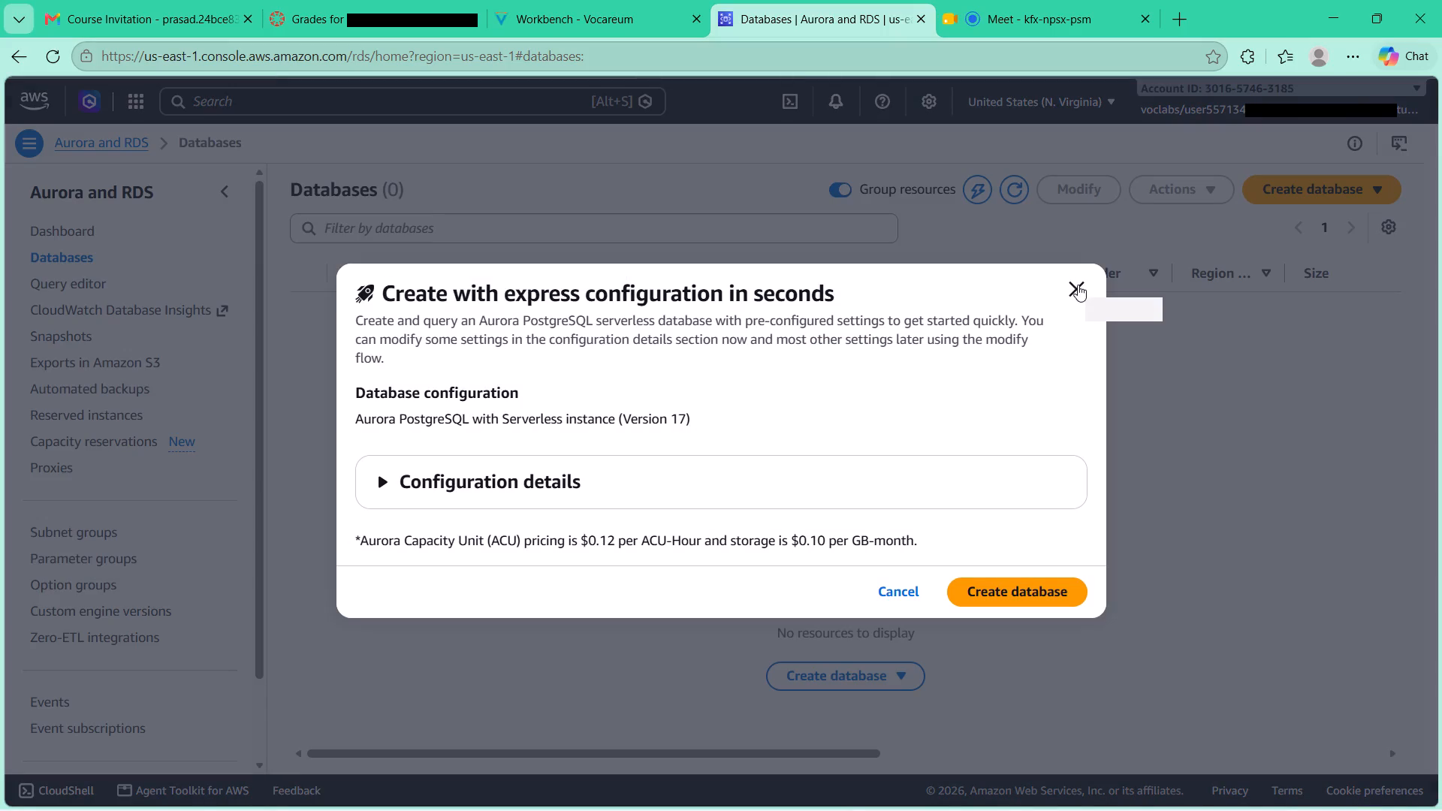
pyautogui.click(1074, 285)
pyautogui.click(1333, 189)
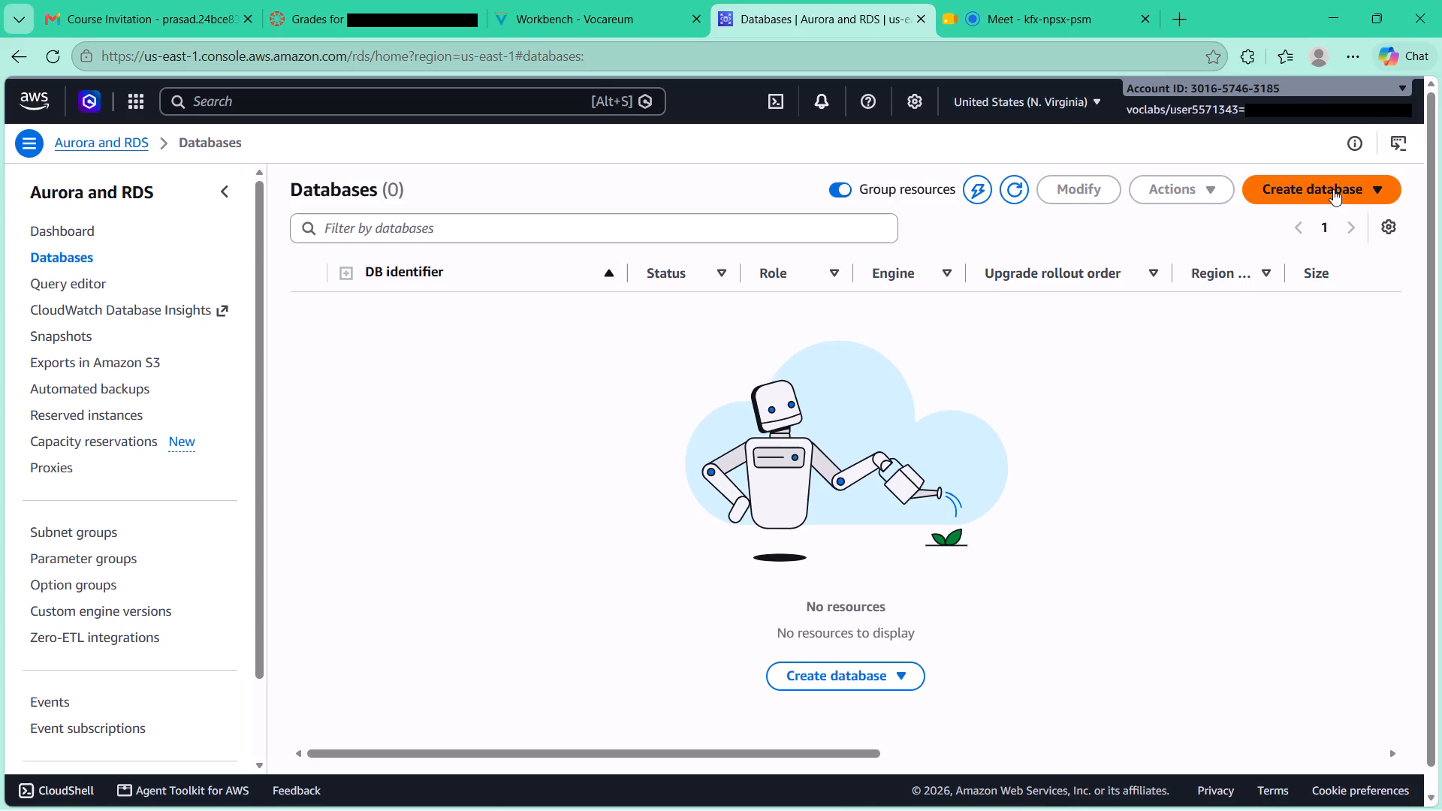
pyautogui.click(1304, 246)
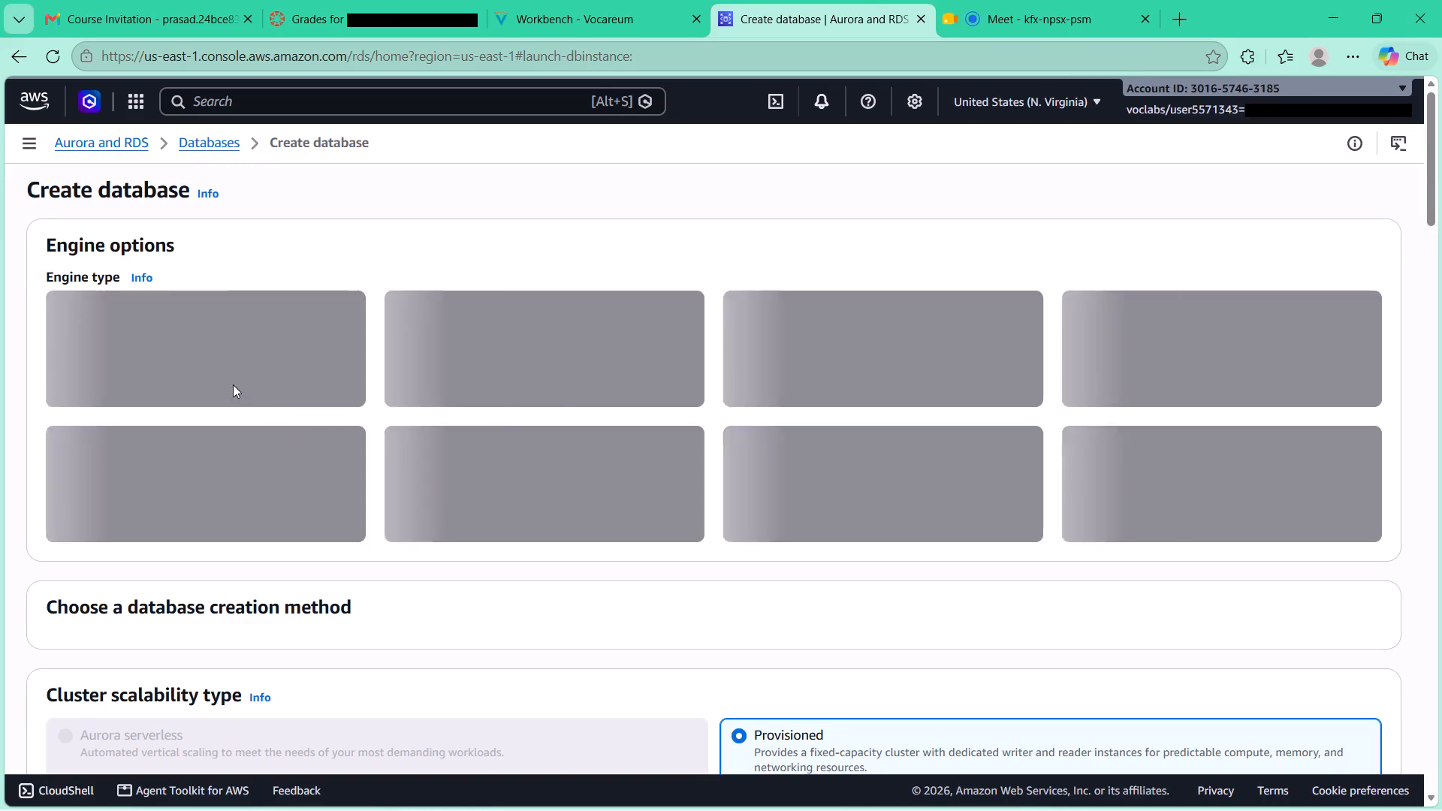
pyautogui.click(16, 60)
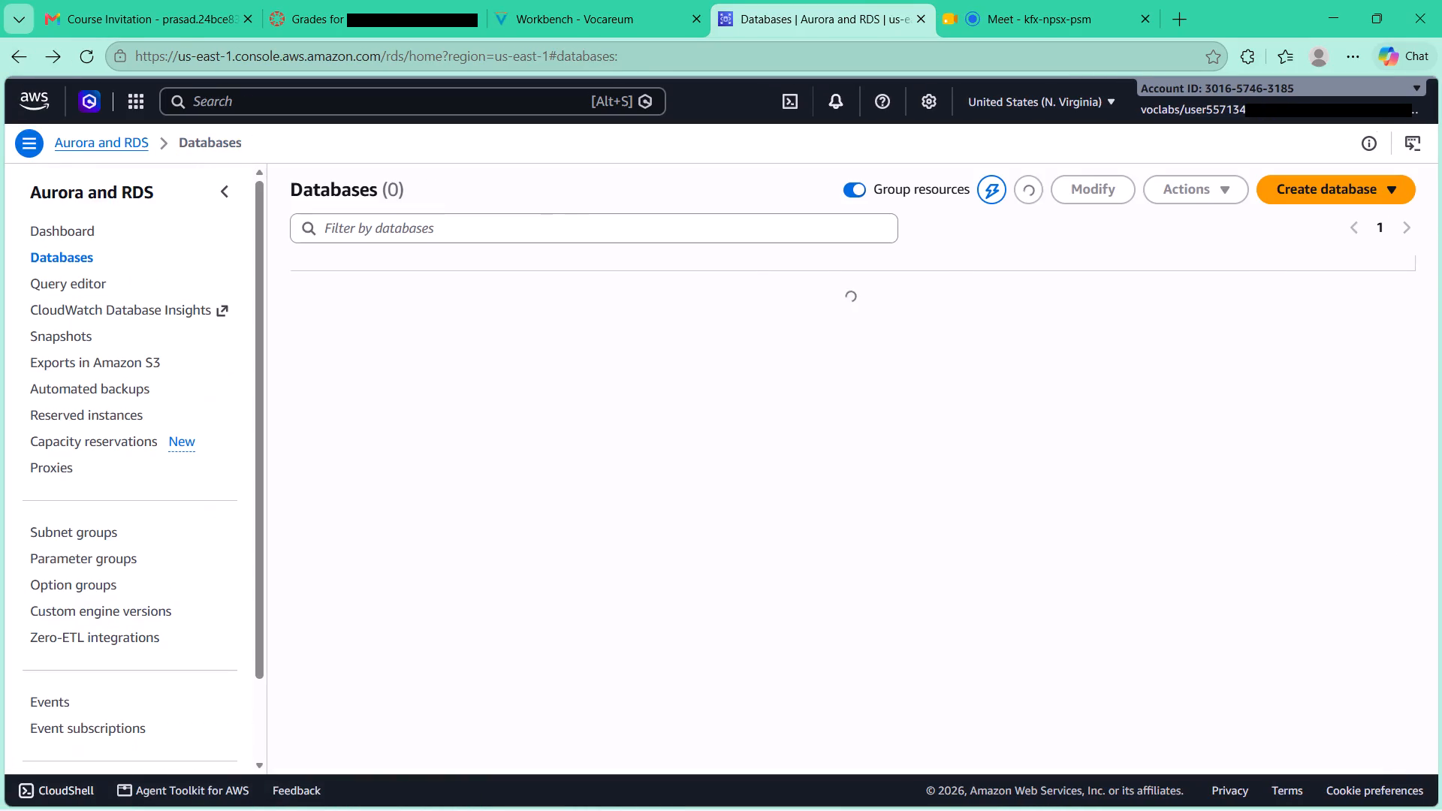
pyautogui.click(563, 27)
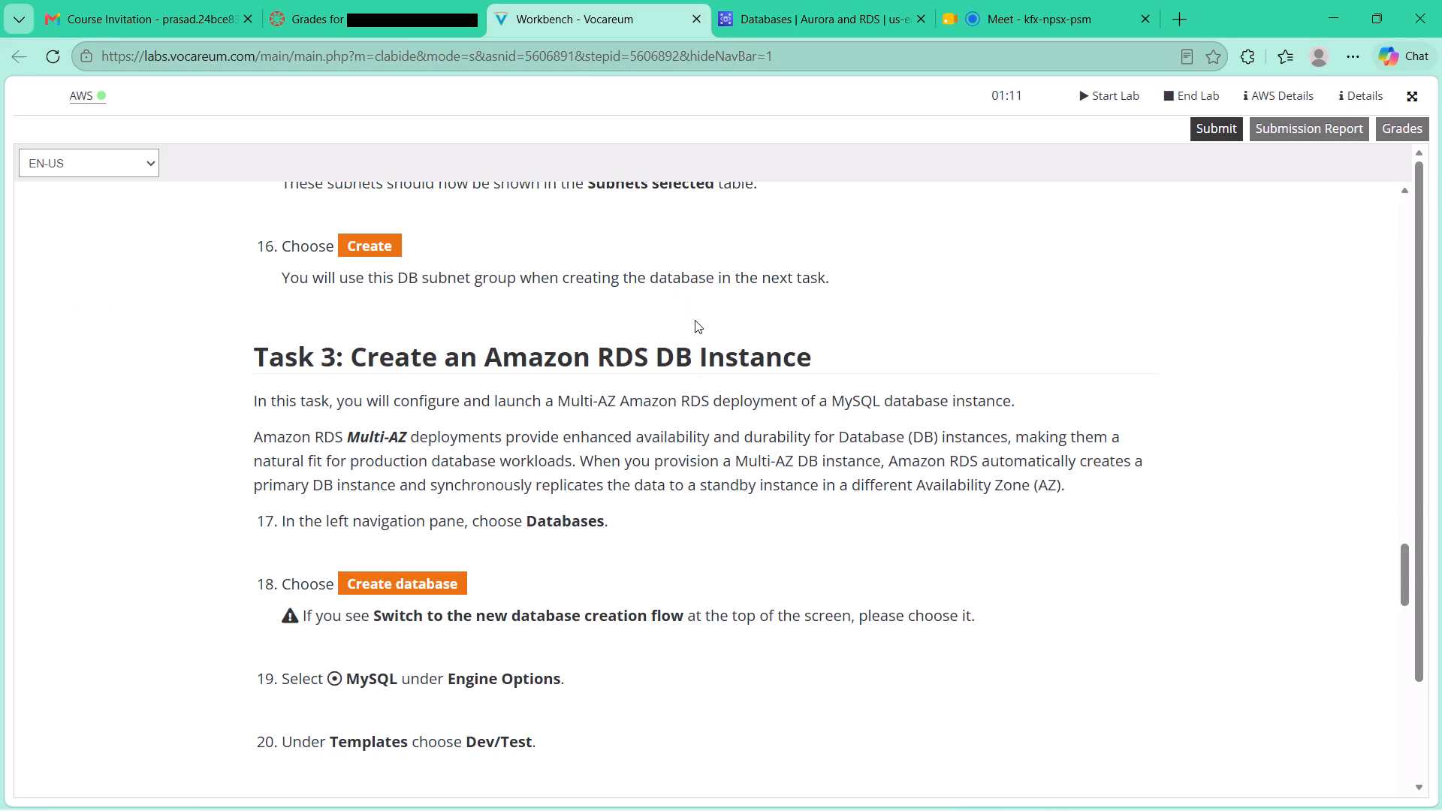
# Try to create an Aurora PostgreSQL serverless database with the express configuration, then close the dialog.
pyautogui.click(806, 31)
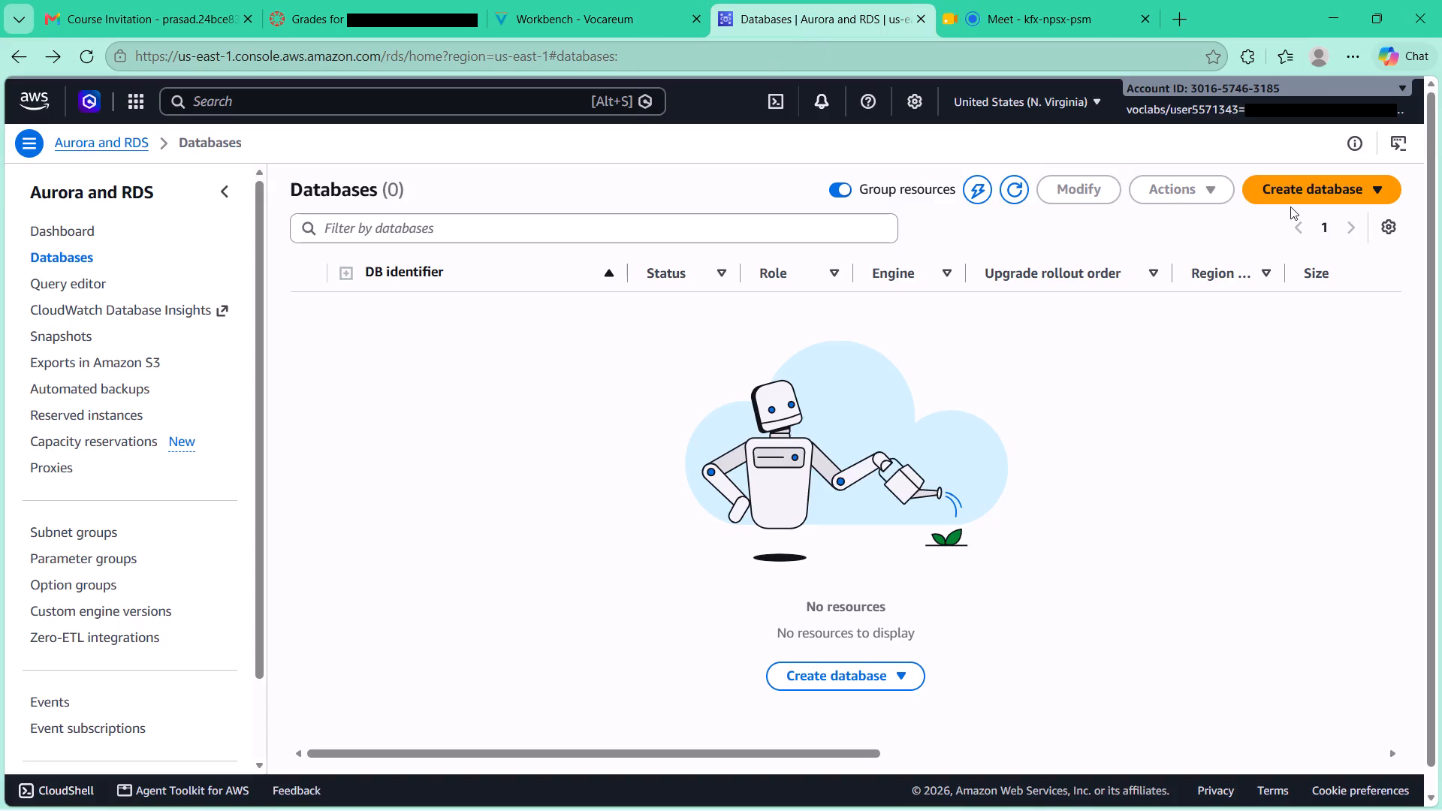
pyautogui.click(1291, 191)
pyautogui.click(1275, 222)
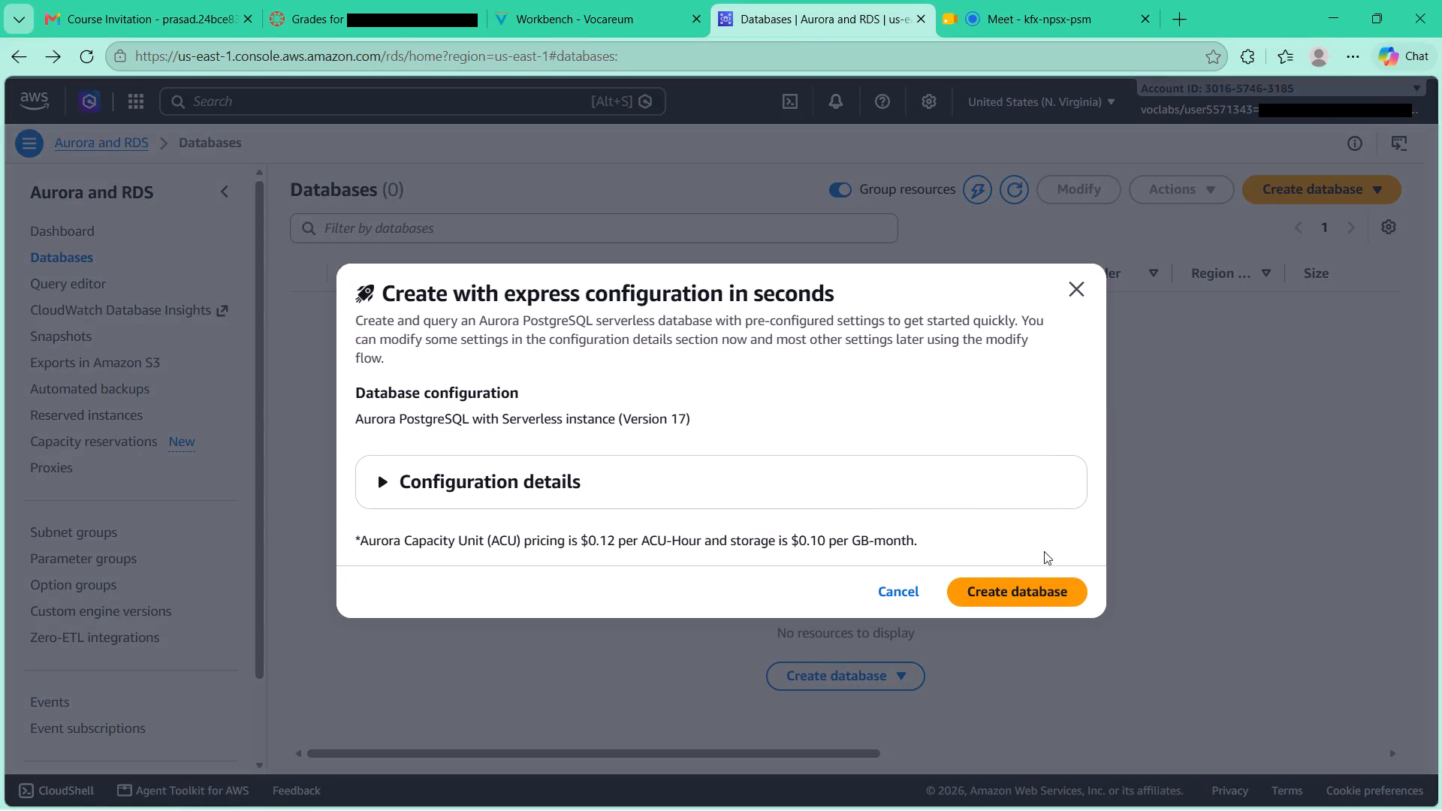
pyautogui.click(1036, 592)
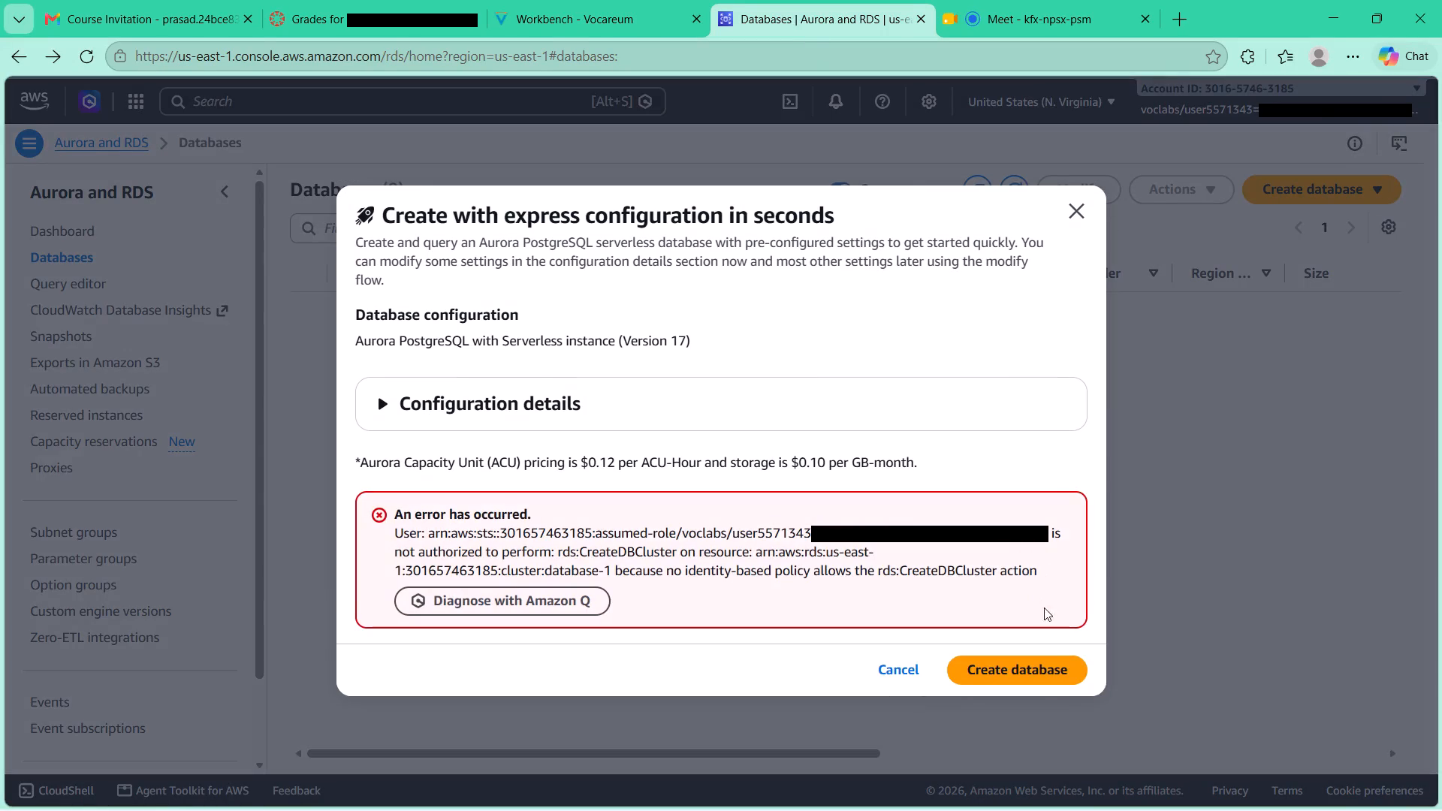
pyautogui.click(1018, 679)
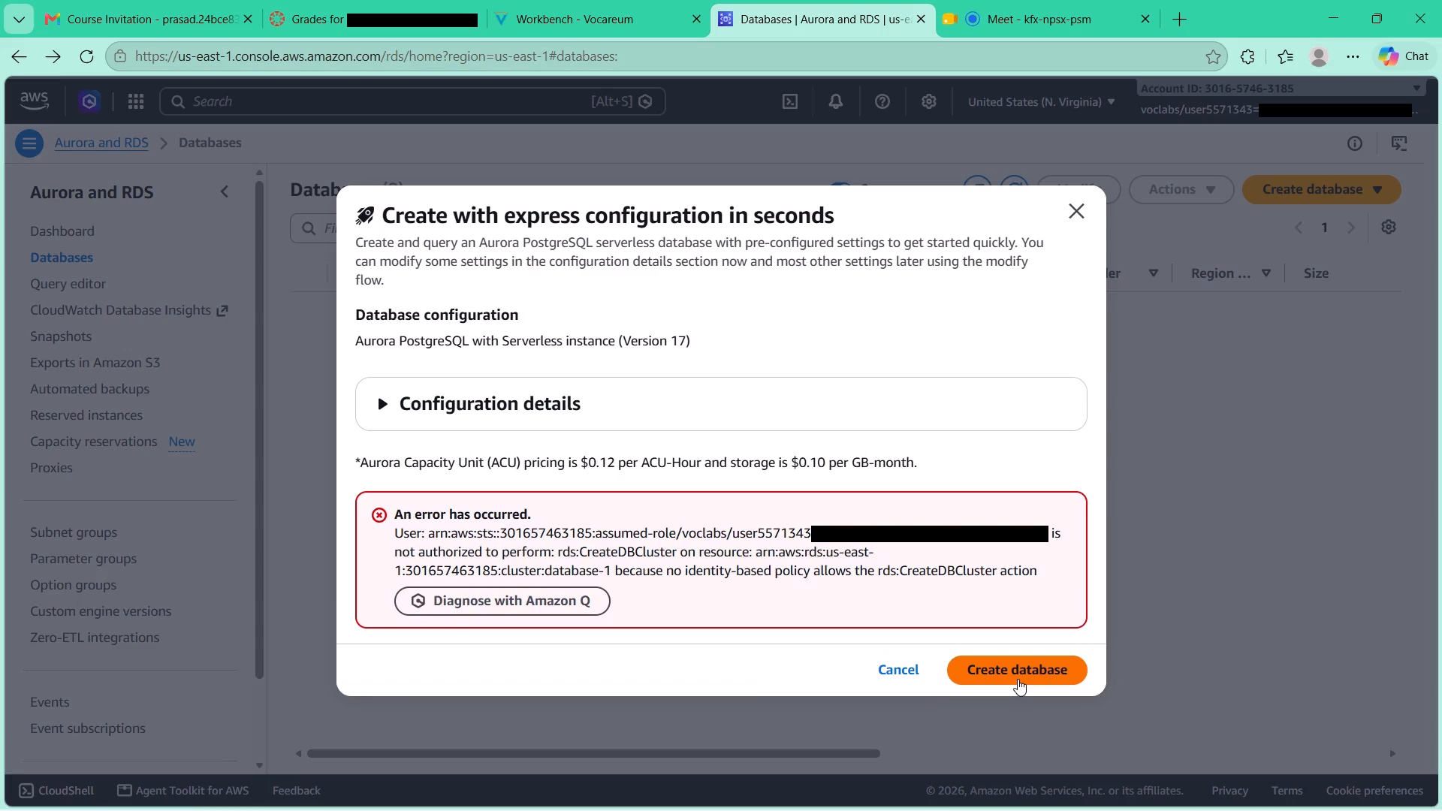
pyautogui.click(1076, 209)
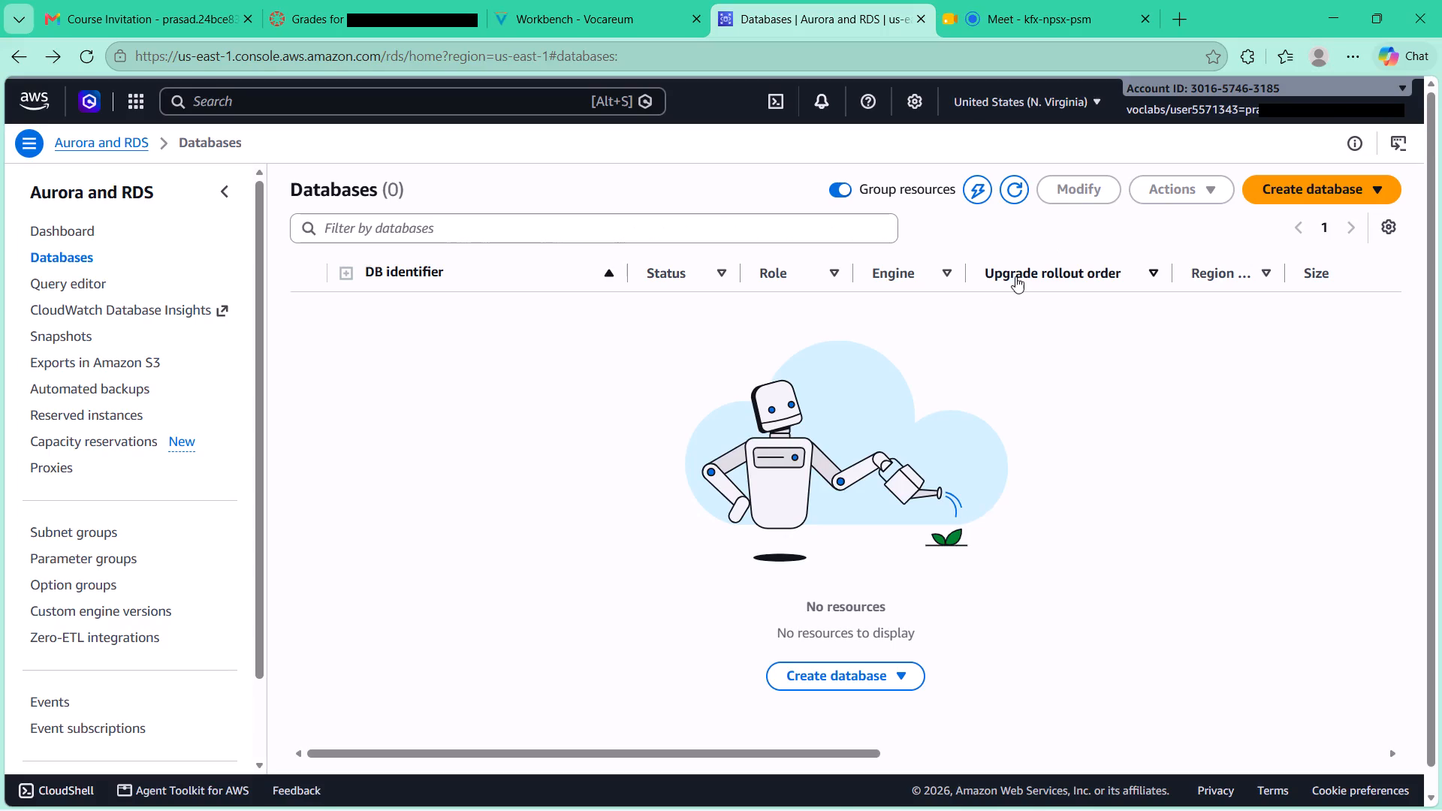
# Check the lab instructions for the Task 3 engine, template, availability and settings requirements.
pyautogui.click(44, 252)
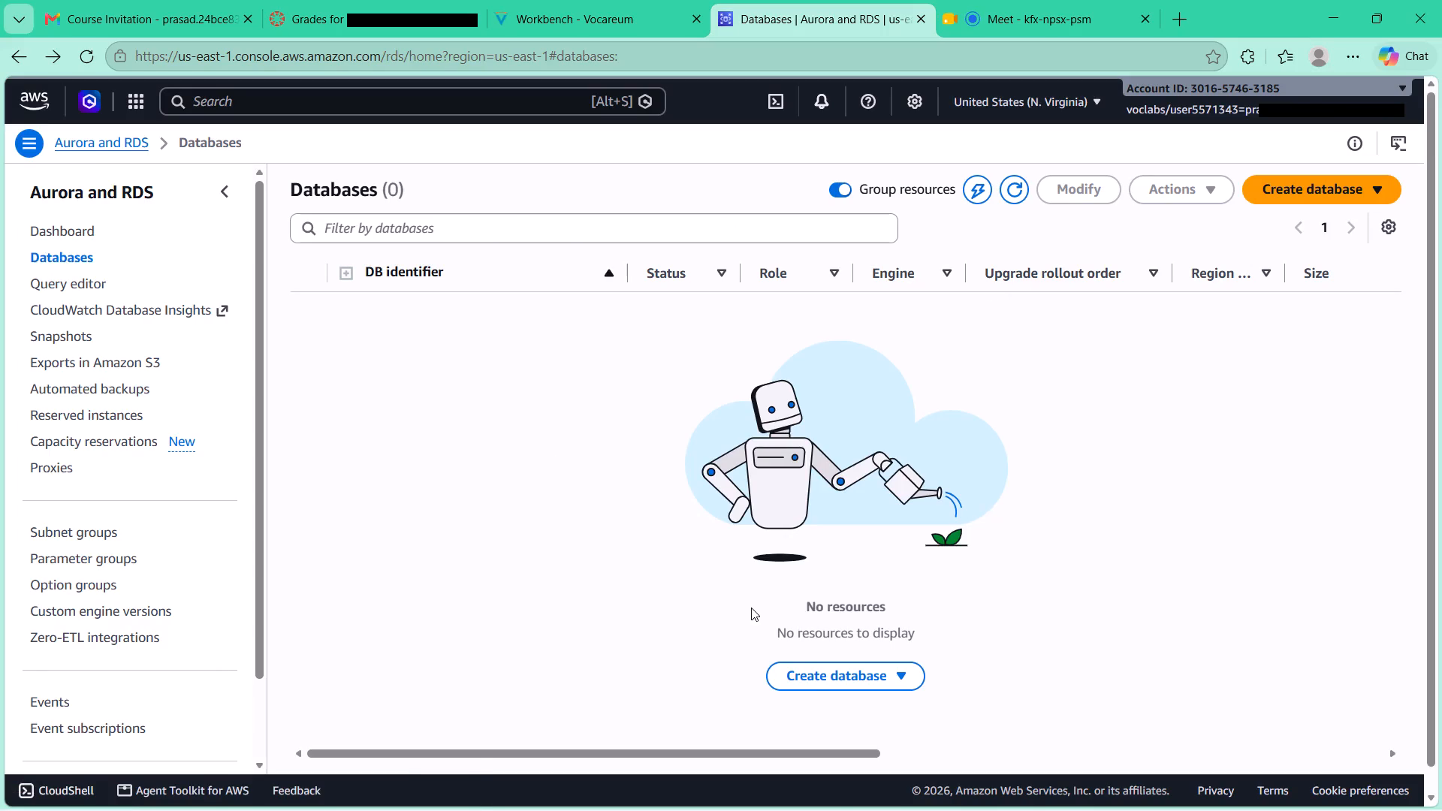
pyautogui.click(811, 668)
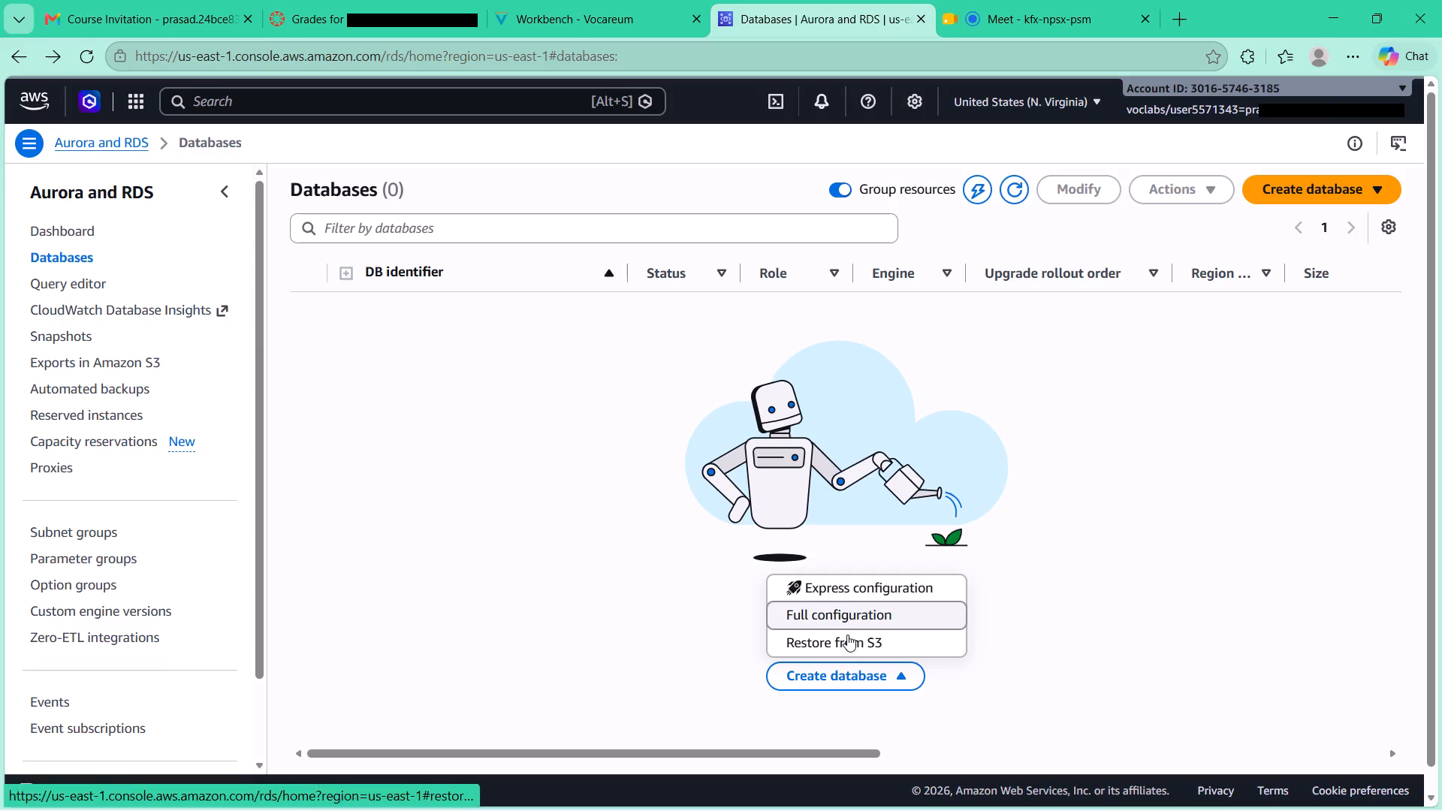
pyautogui.click(593, 12)
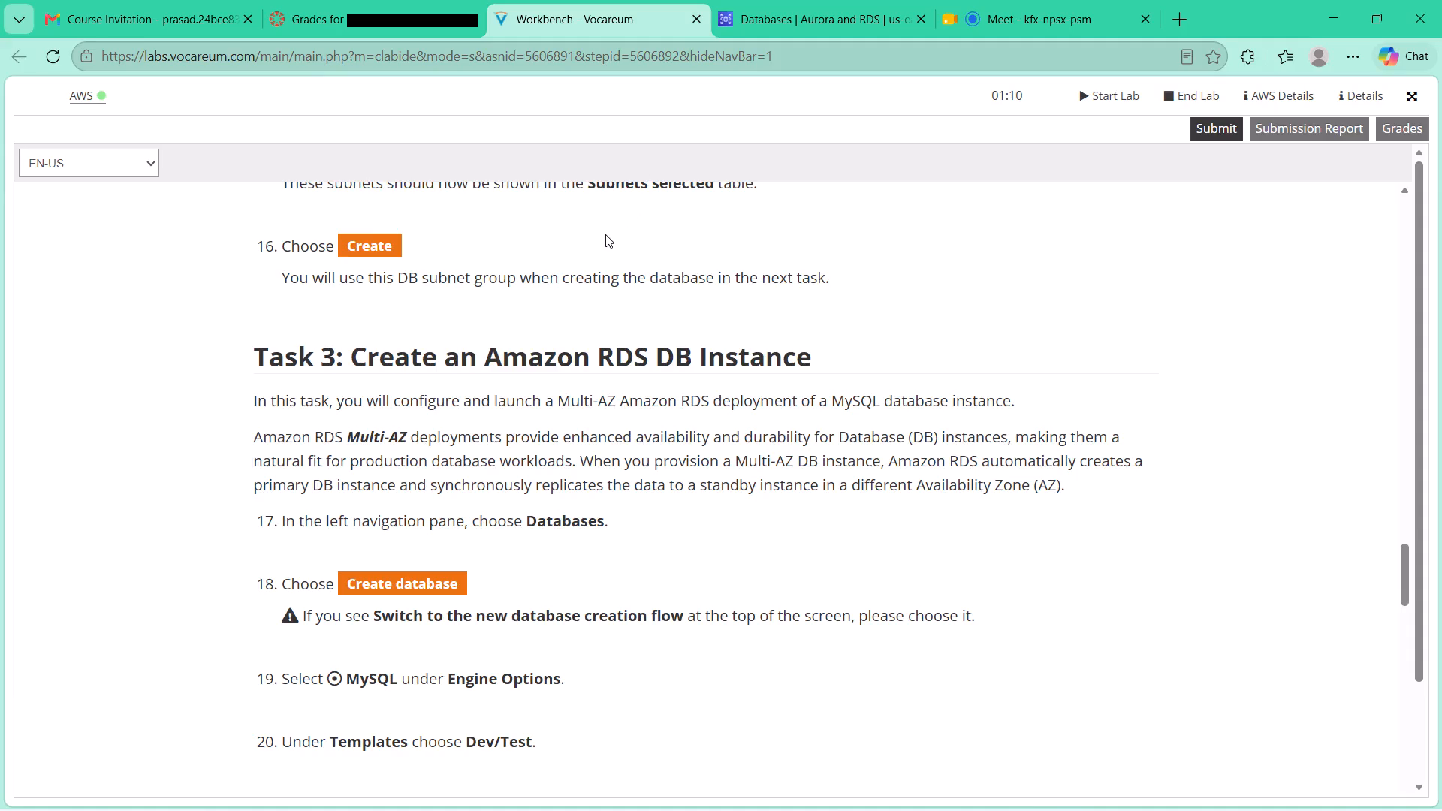
pyautogui.scroll(-2, 605, 234)
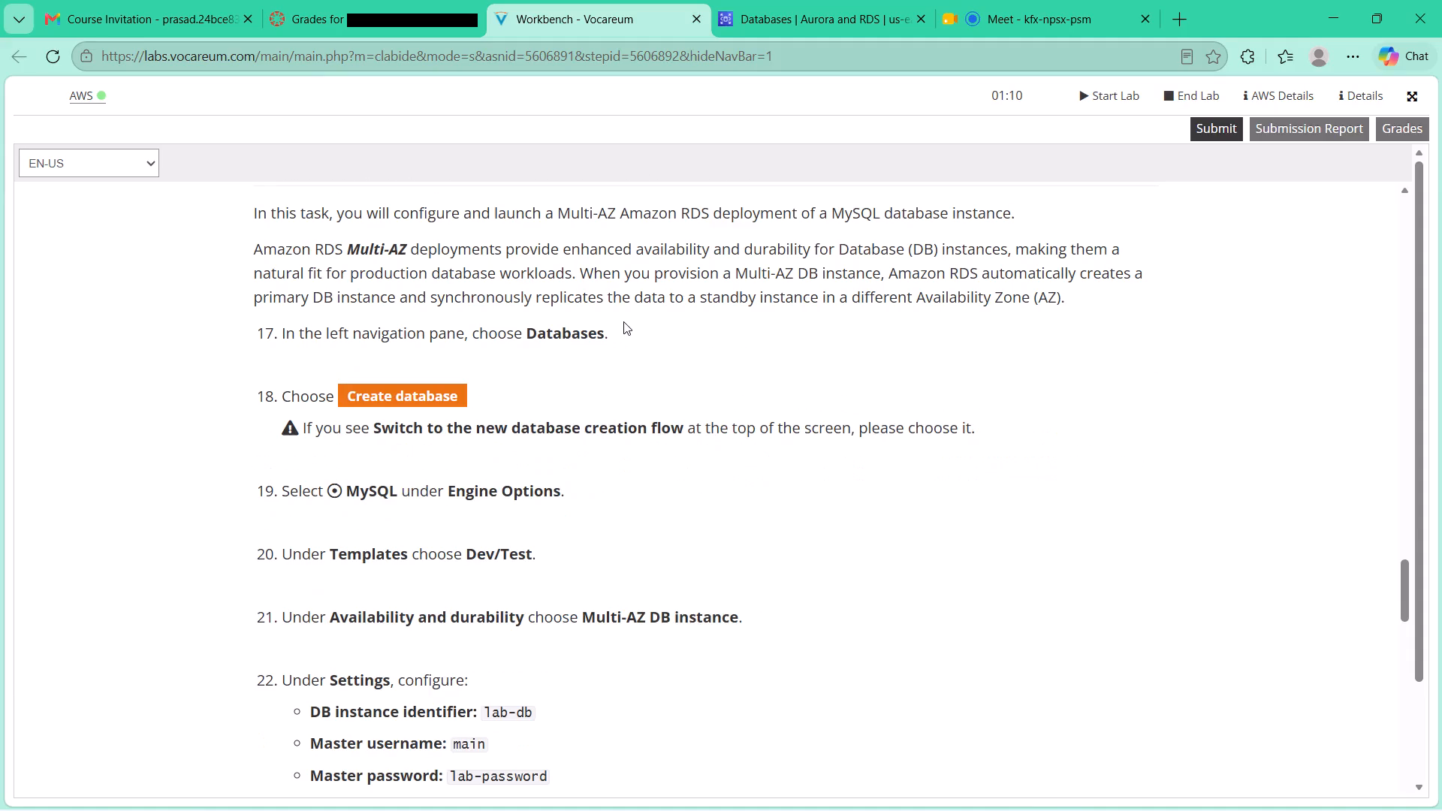
pyautogui.click(772, 8)
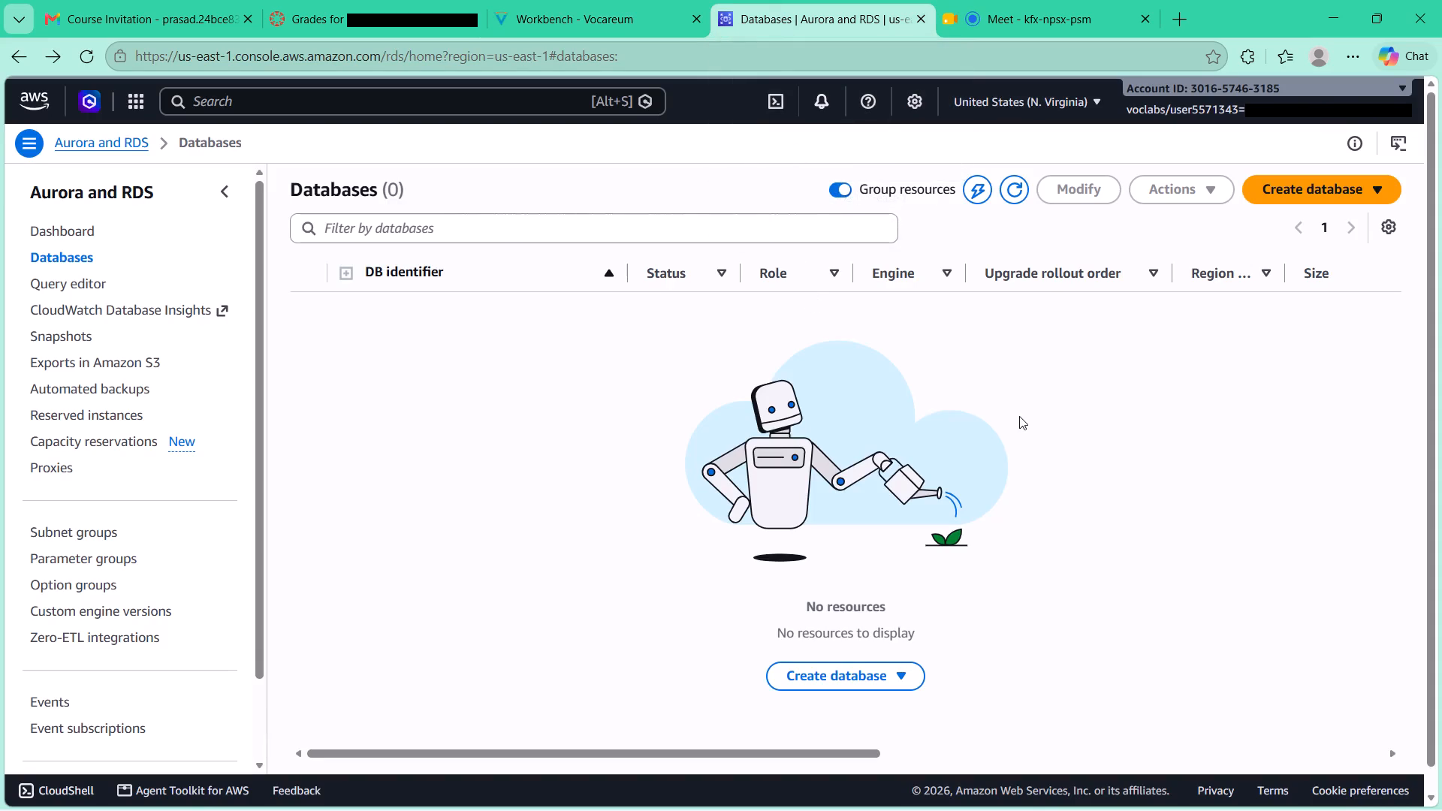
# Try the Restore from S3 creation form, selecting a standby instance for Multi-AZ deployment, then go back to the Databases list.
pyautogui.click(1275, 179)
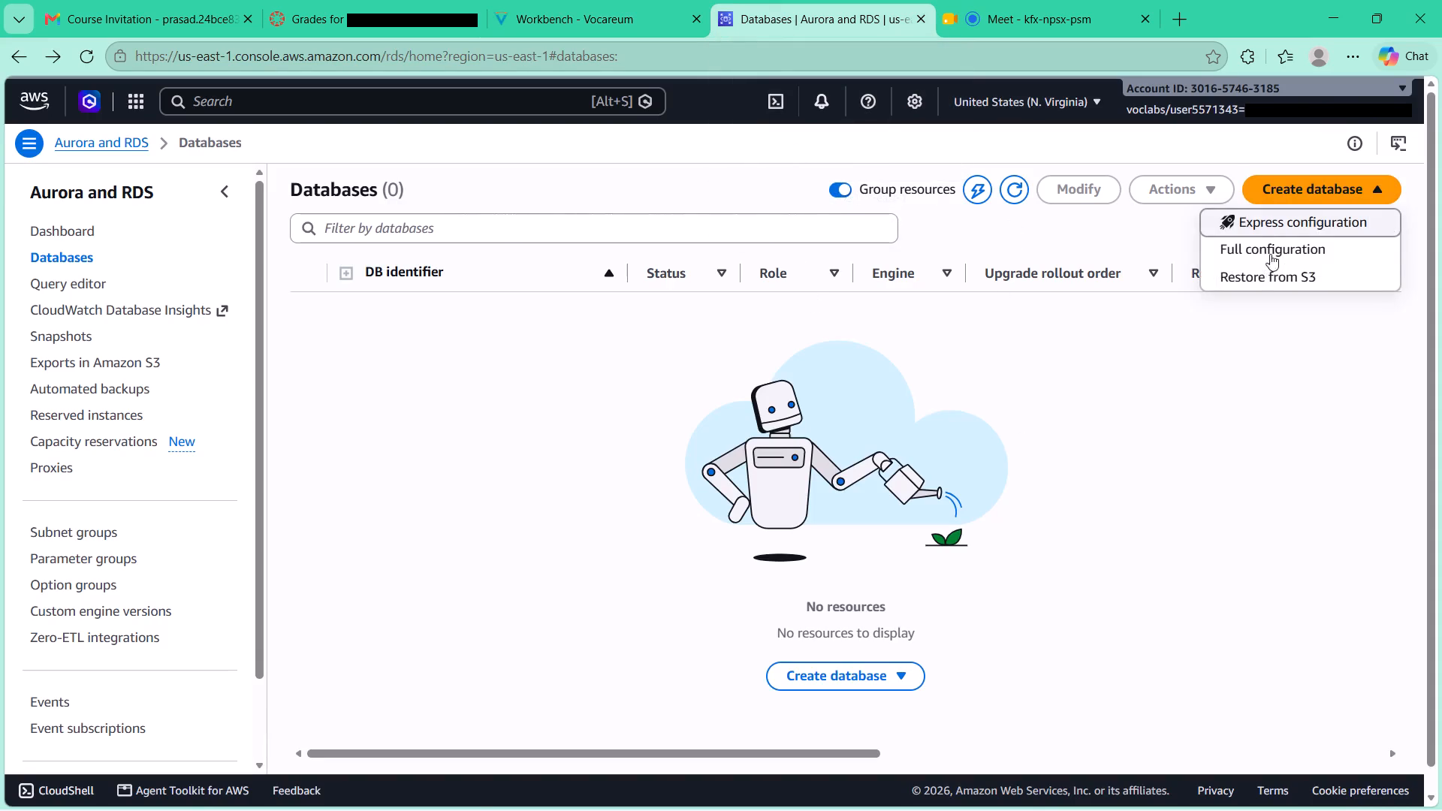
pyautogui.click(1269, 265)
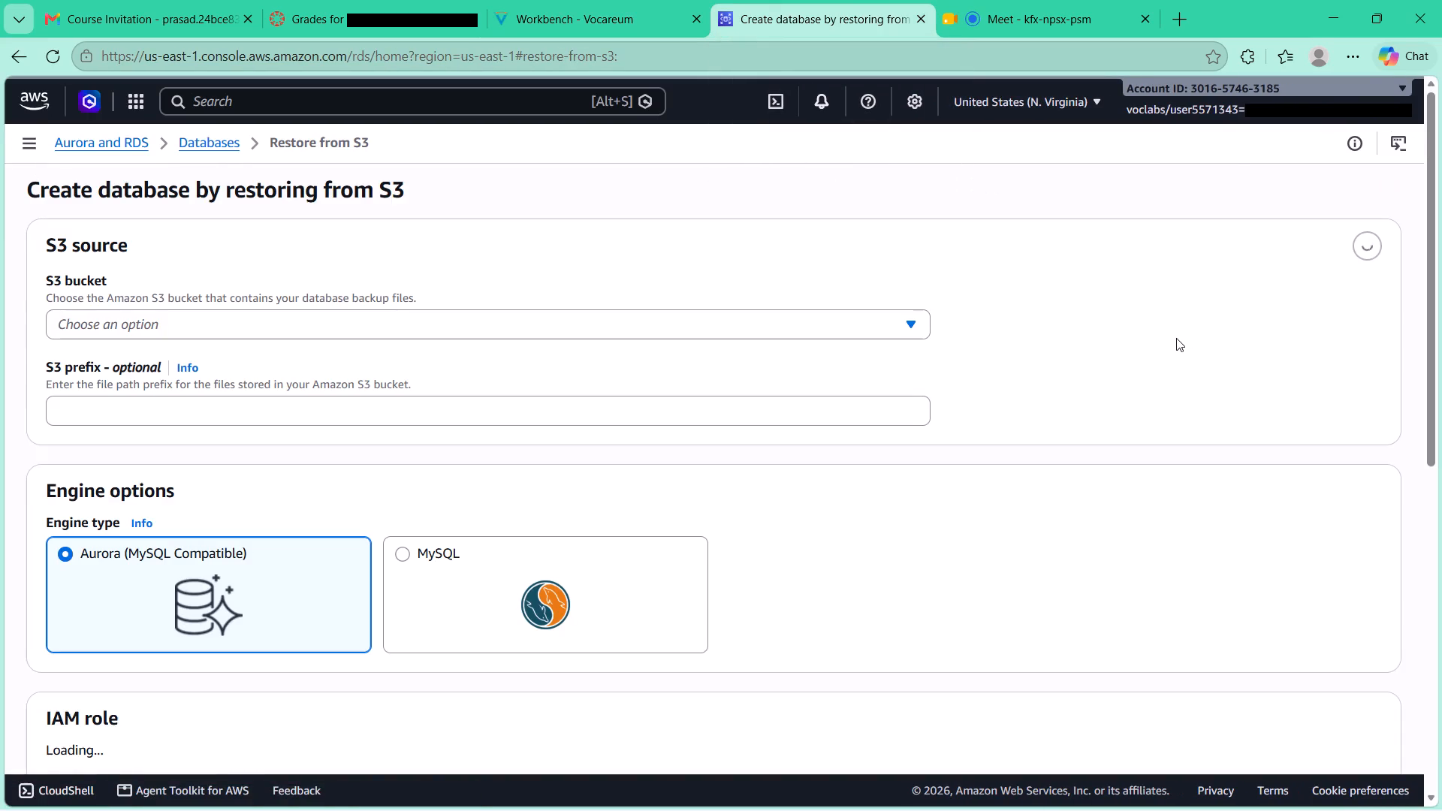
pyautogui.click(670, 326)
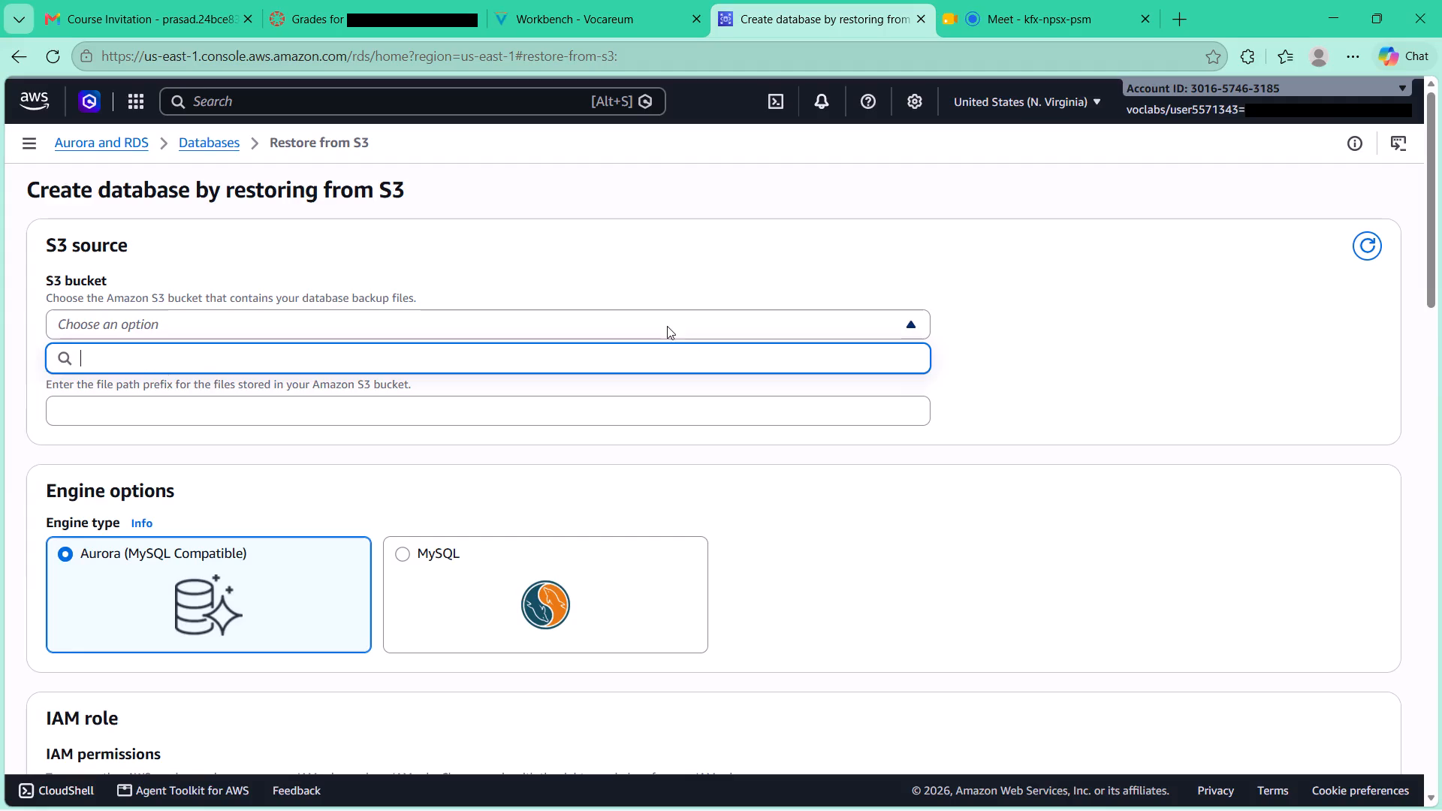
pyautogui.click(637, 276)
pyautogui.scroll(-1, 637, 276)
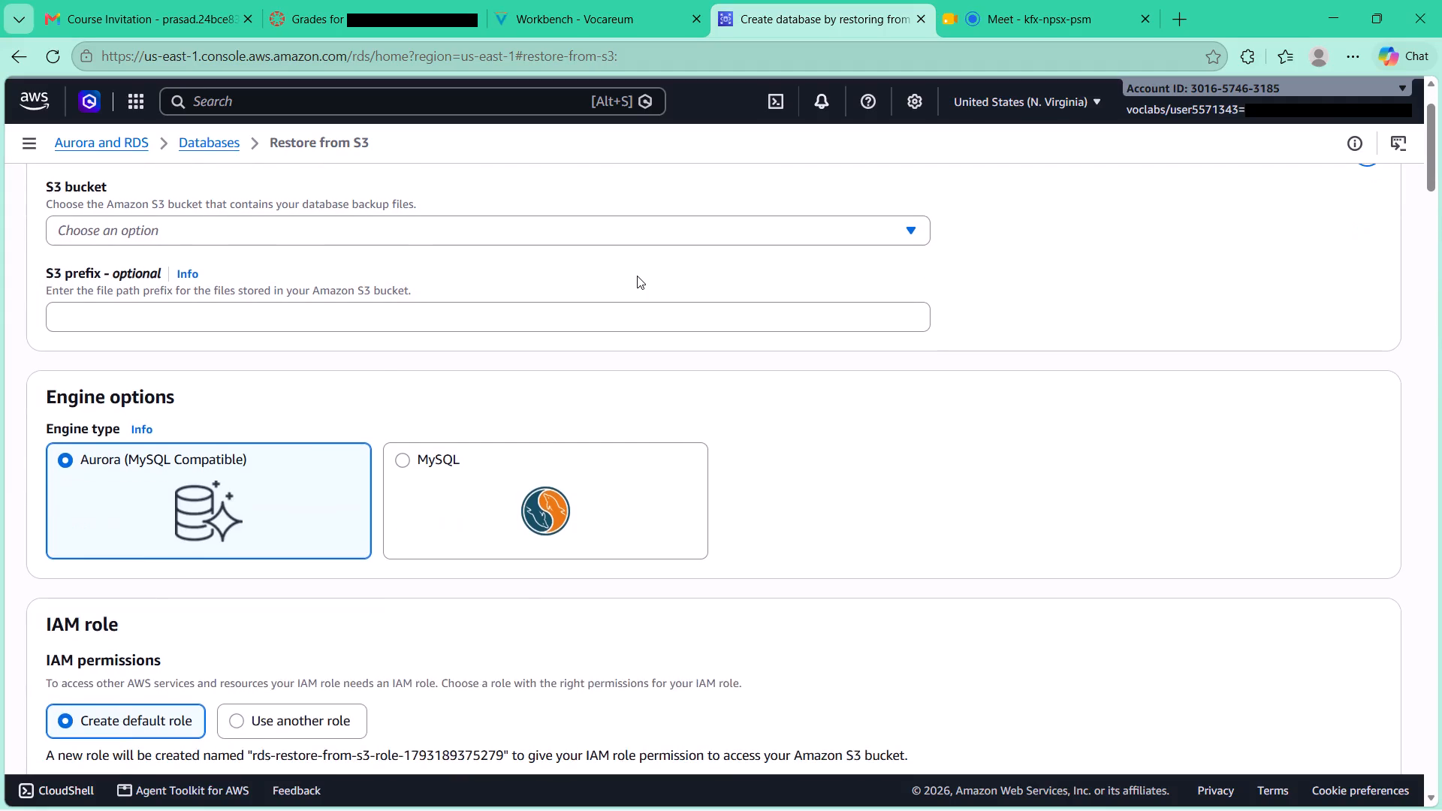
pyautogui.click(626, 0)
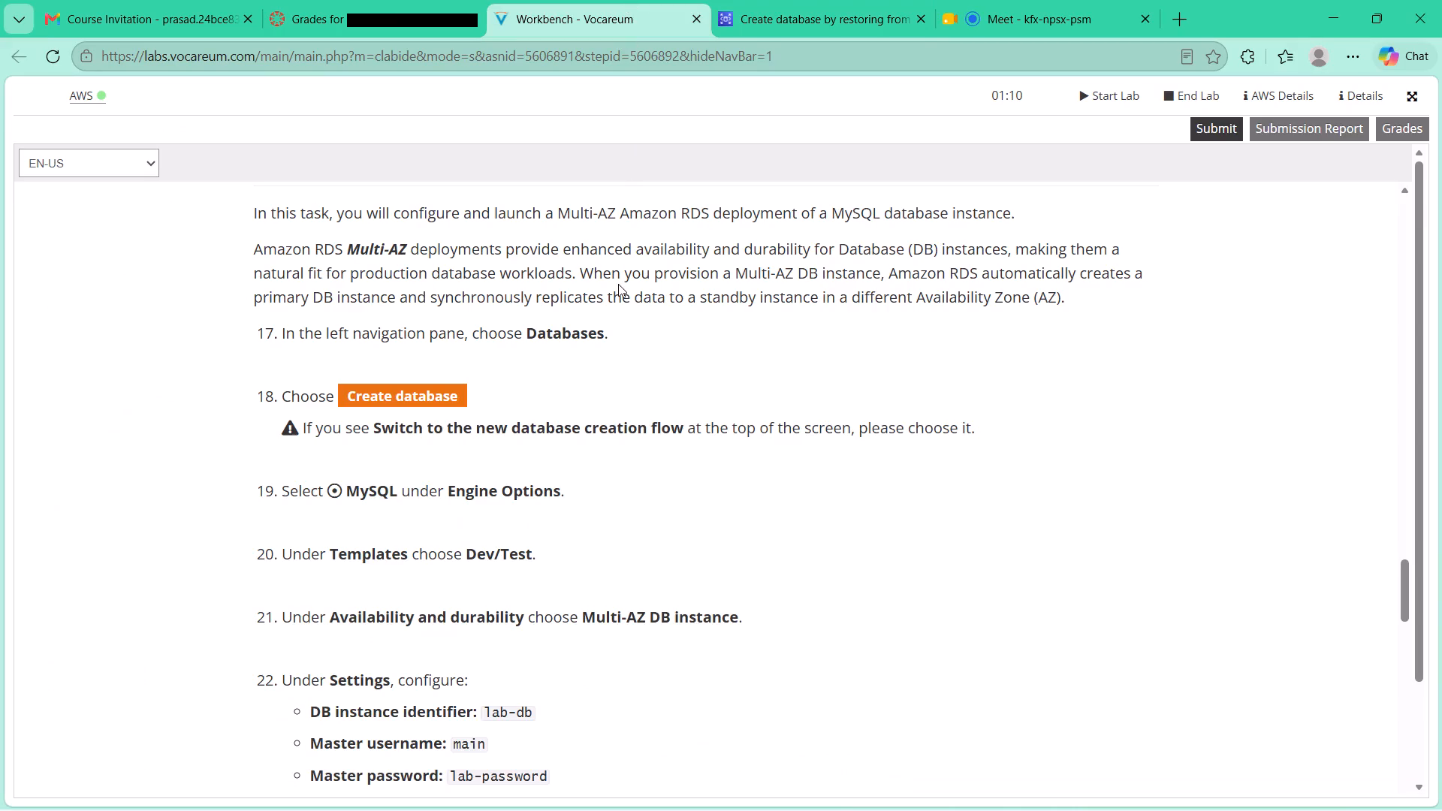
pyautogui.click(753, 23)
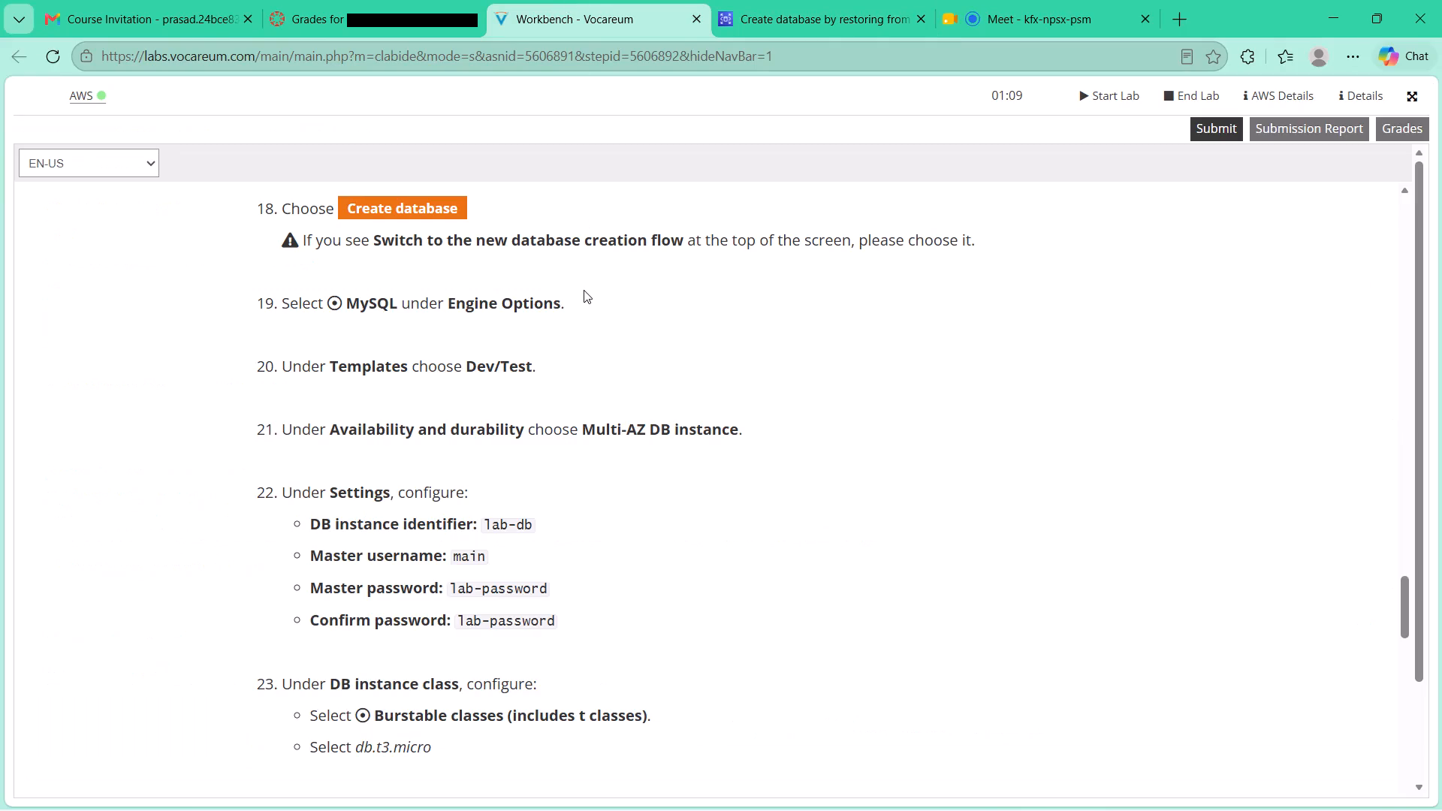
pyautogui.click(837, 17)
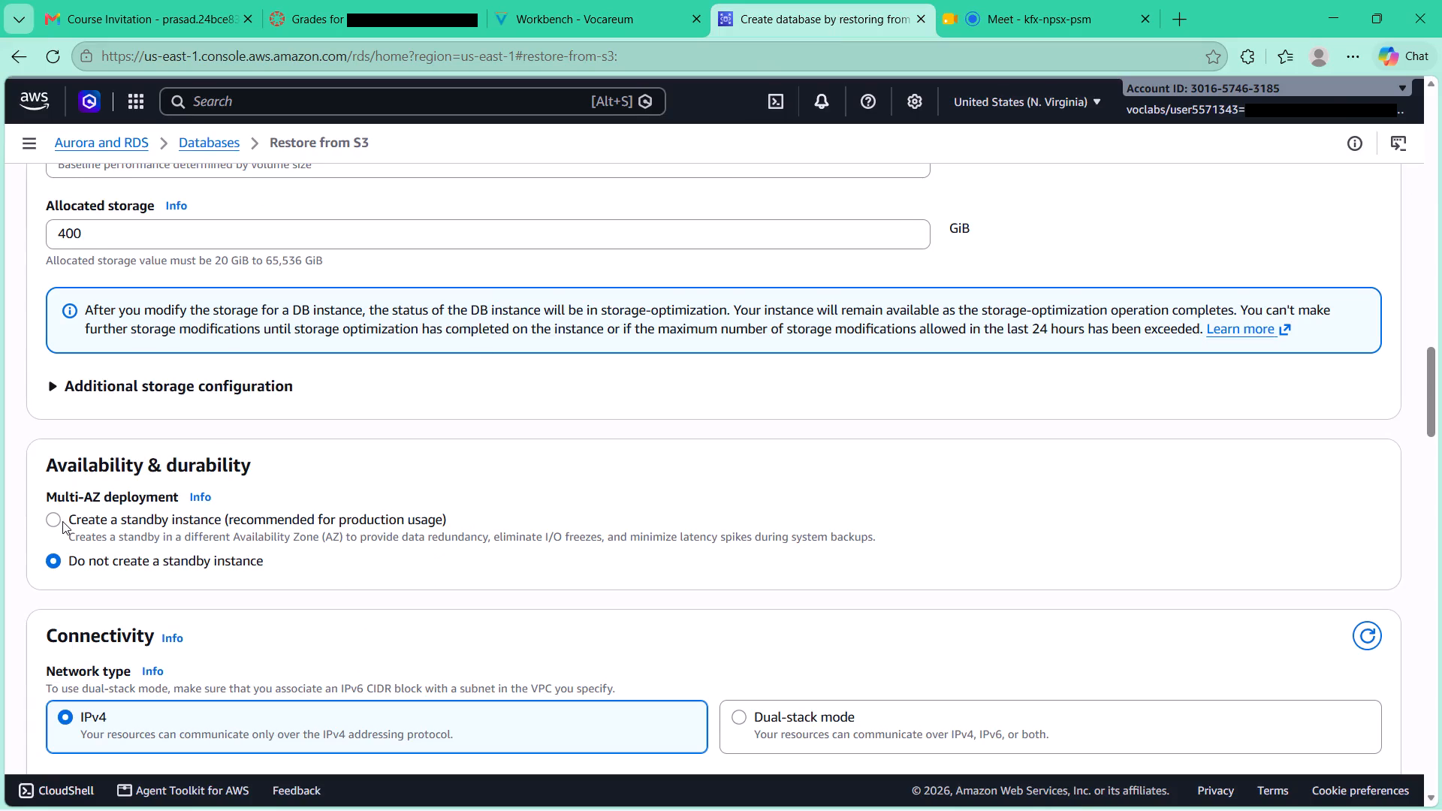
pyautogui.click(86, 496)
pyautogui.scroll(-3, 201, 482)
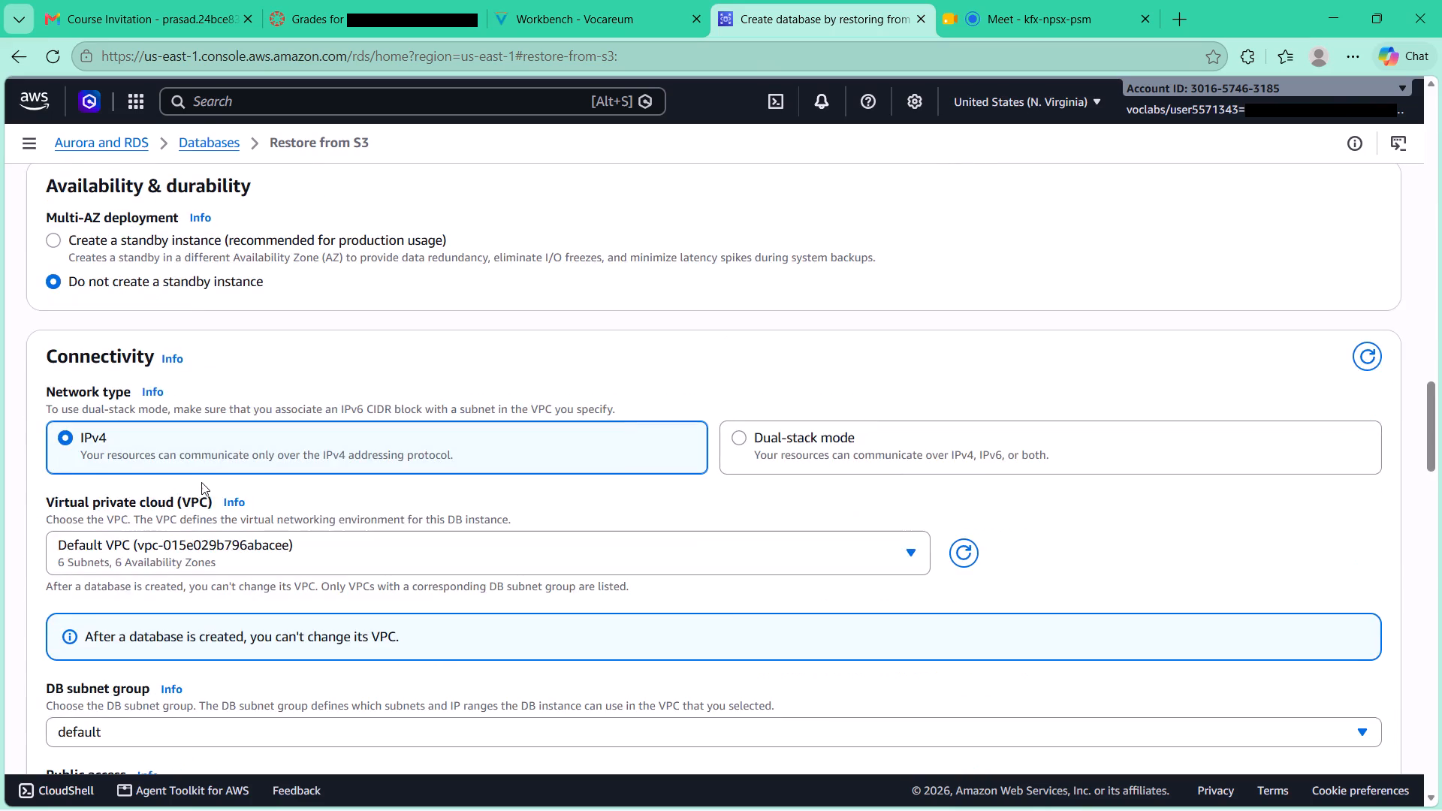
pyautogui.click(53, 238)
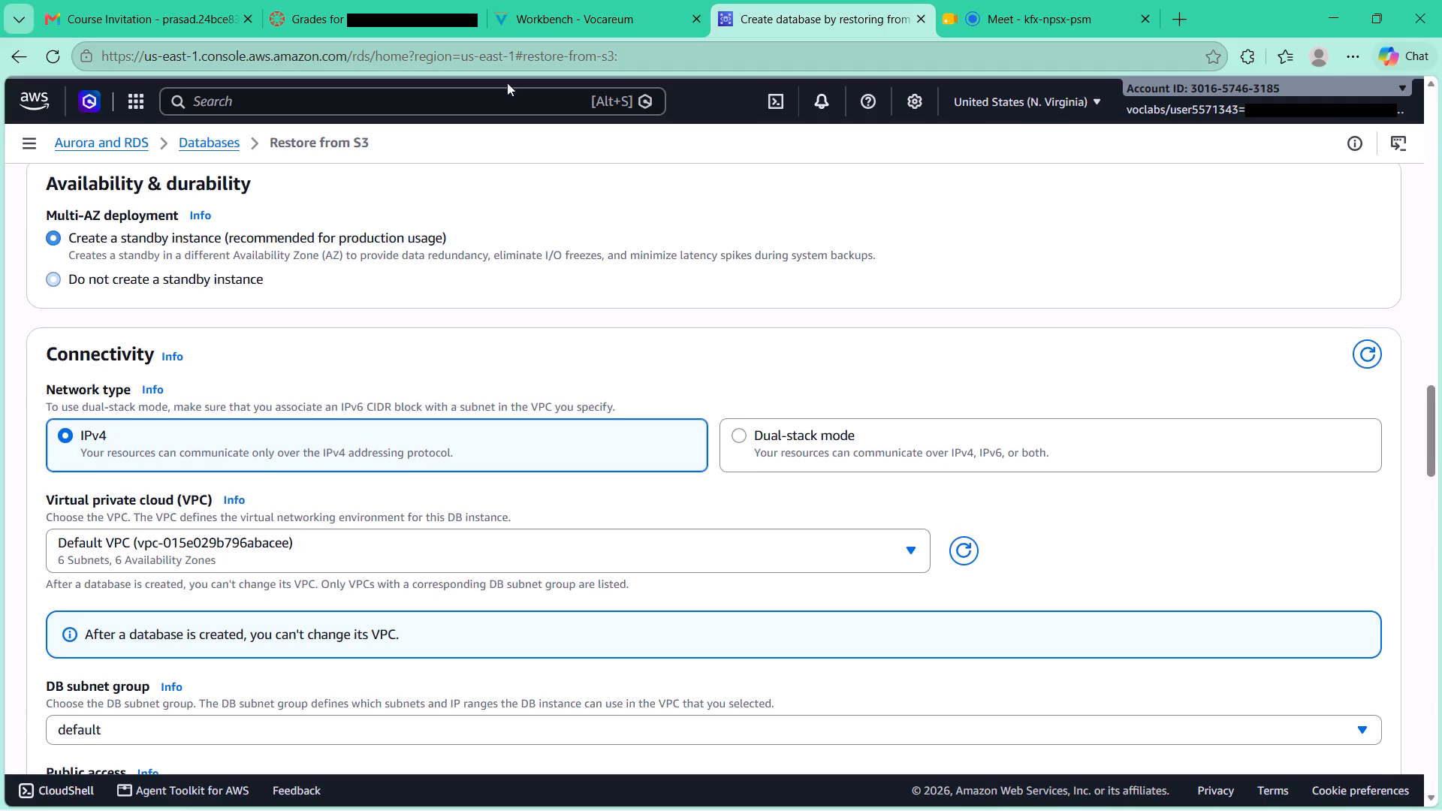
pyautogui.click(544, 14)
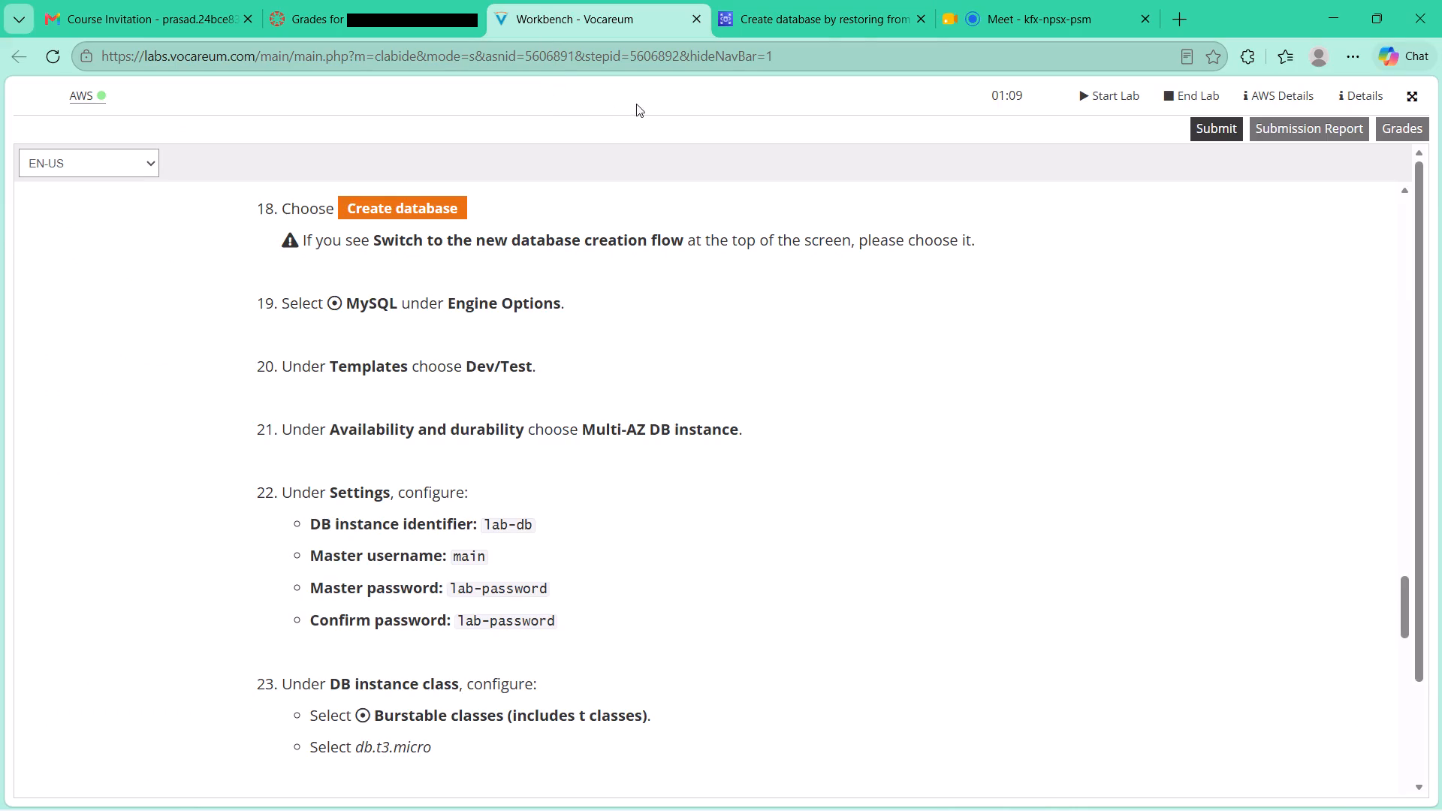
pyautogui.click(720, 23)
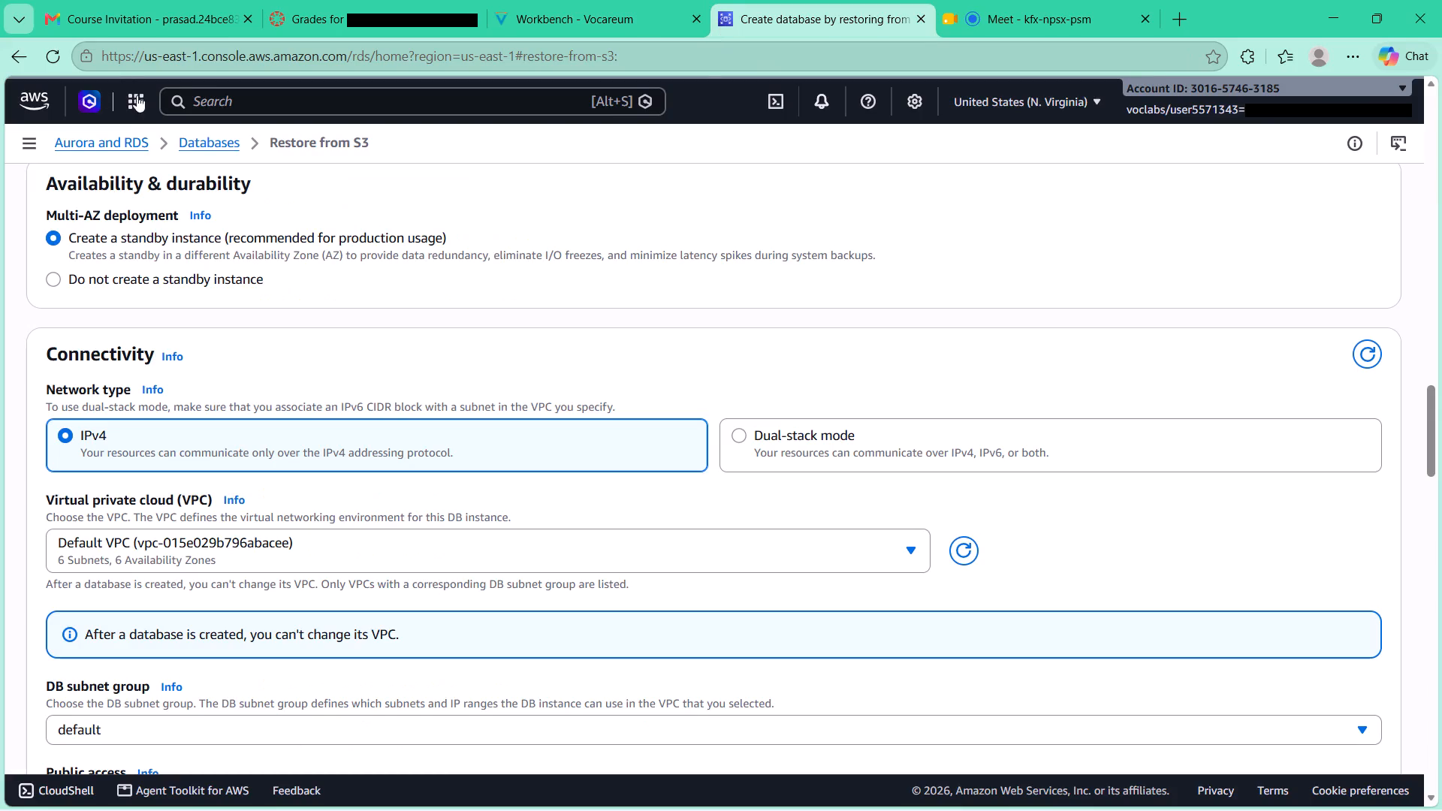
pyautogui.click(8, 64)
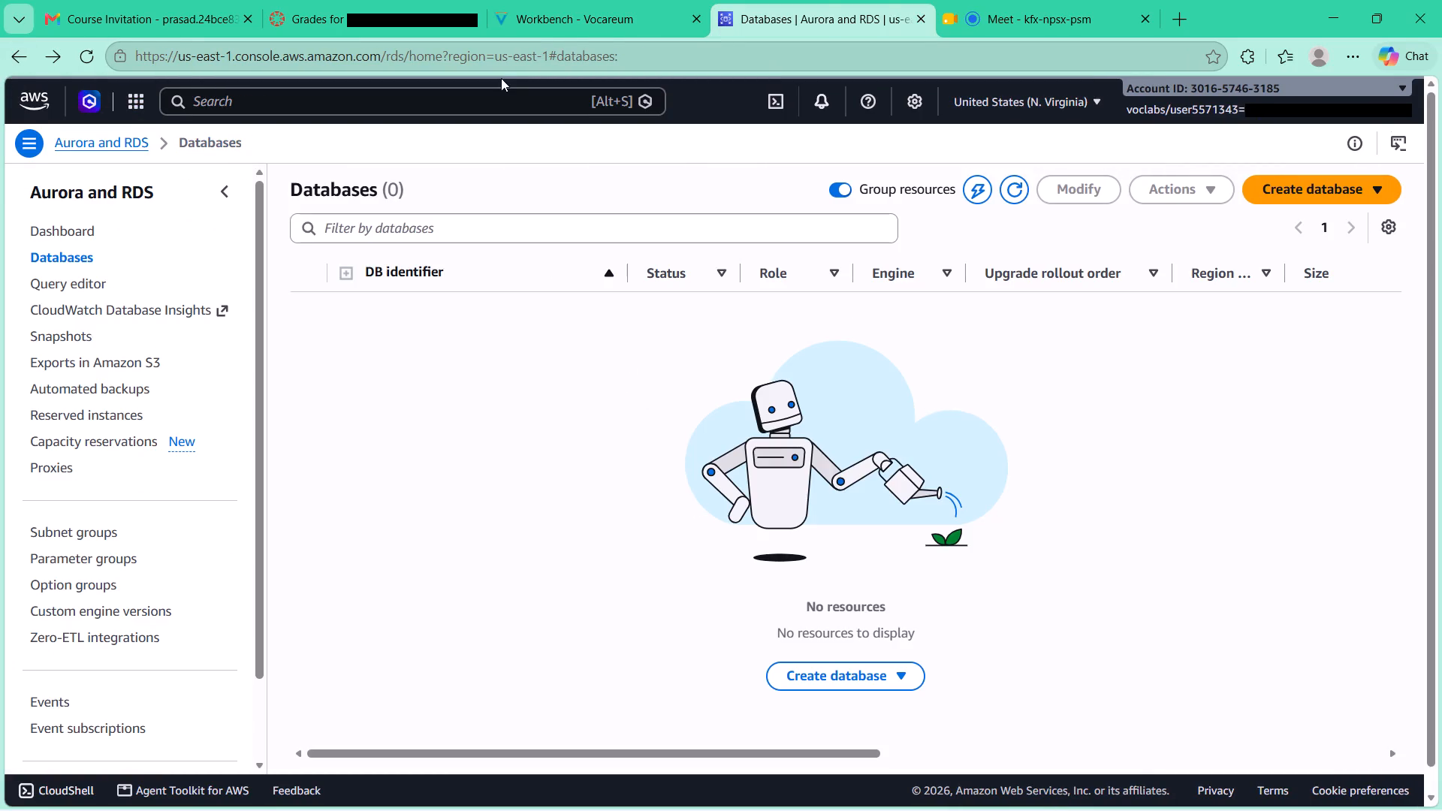
# Recheck the Task 3 database creation steps in the lab instructions.
pyautogui.click(552, 15)
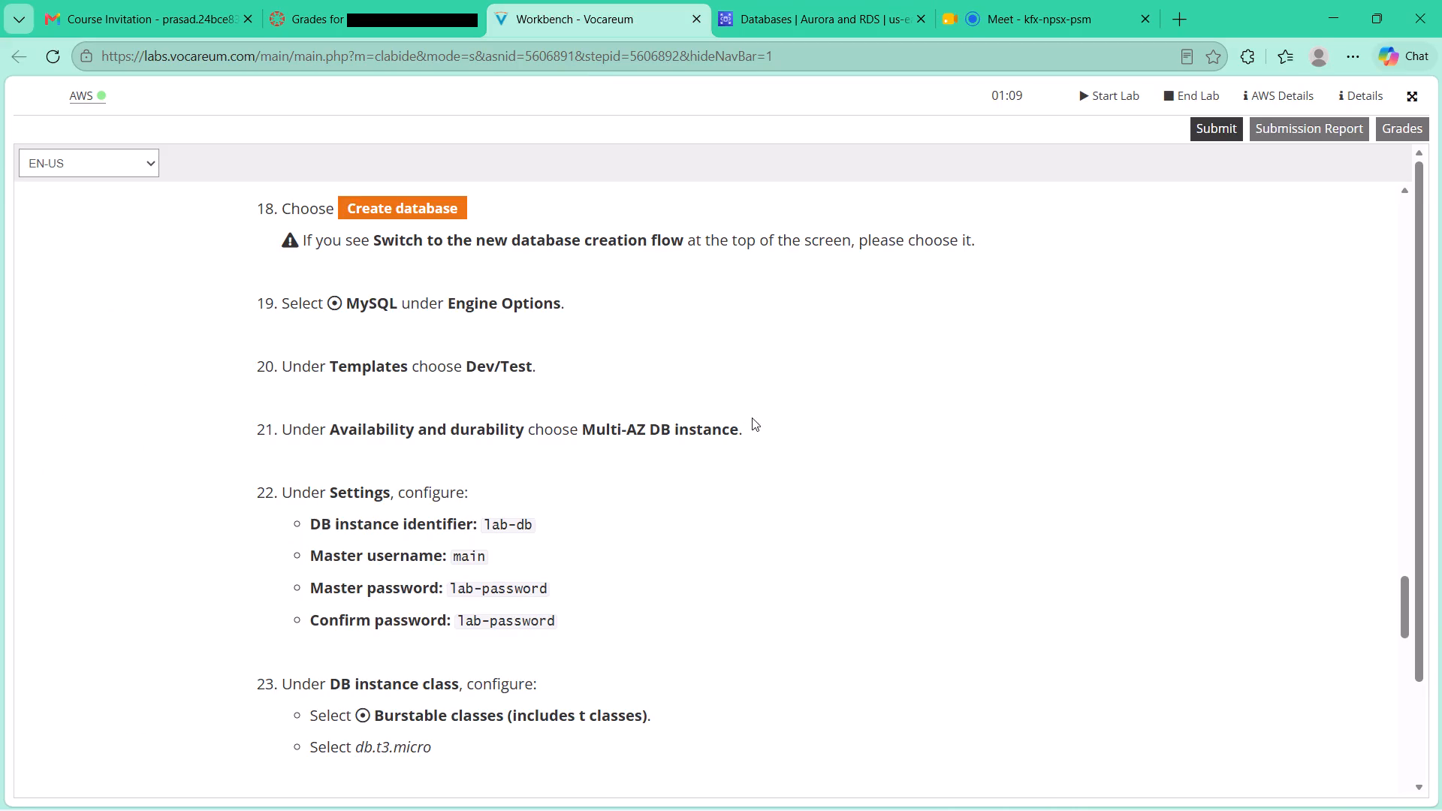
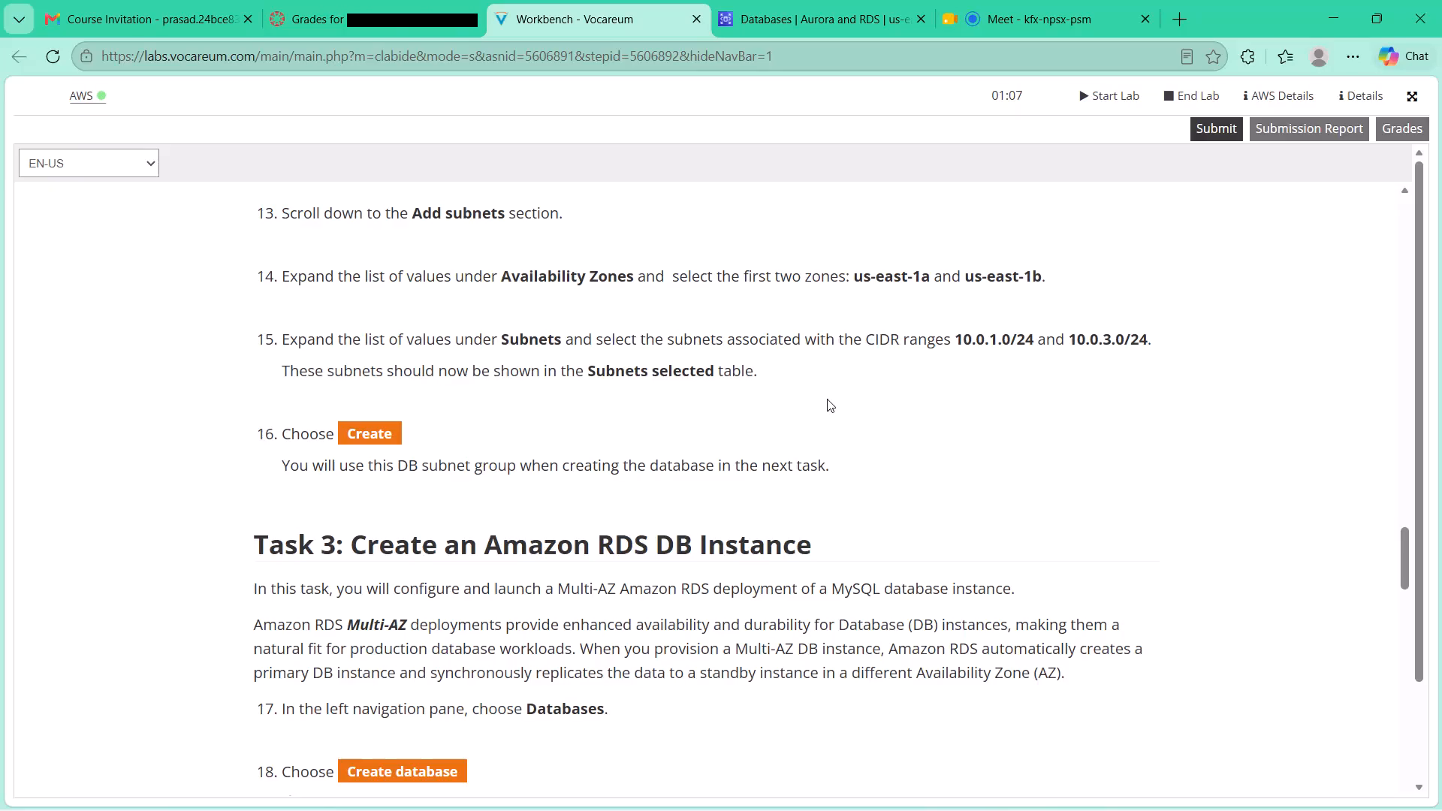
# Look through the lab instructions from the overview to Task 3 for guidance on creating the RDS database.
pyautogui.scroll(1, 827, 399)
pyautogui.scroll(-1, 827, 399)
pyautogui.scroll(4, 827, 399)
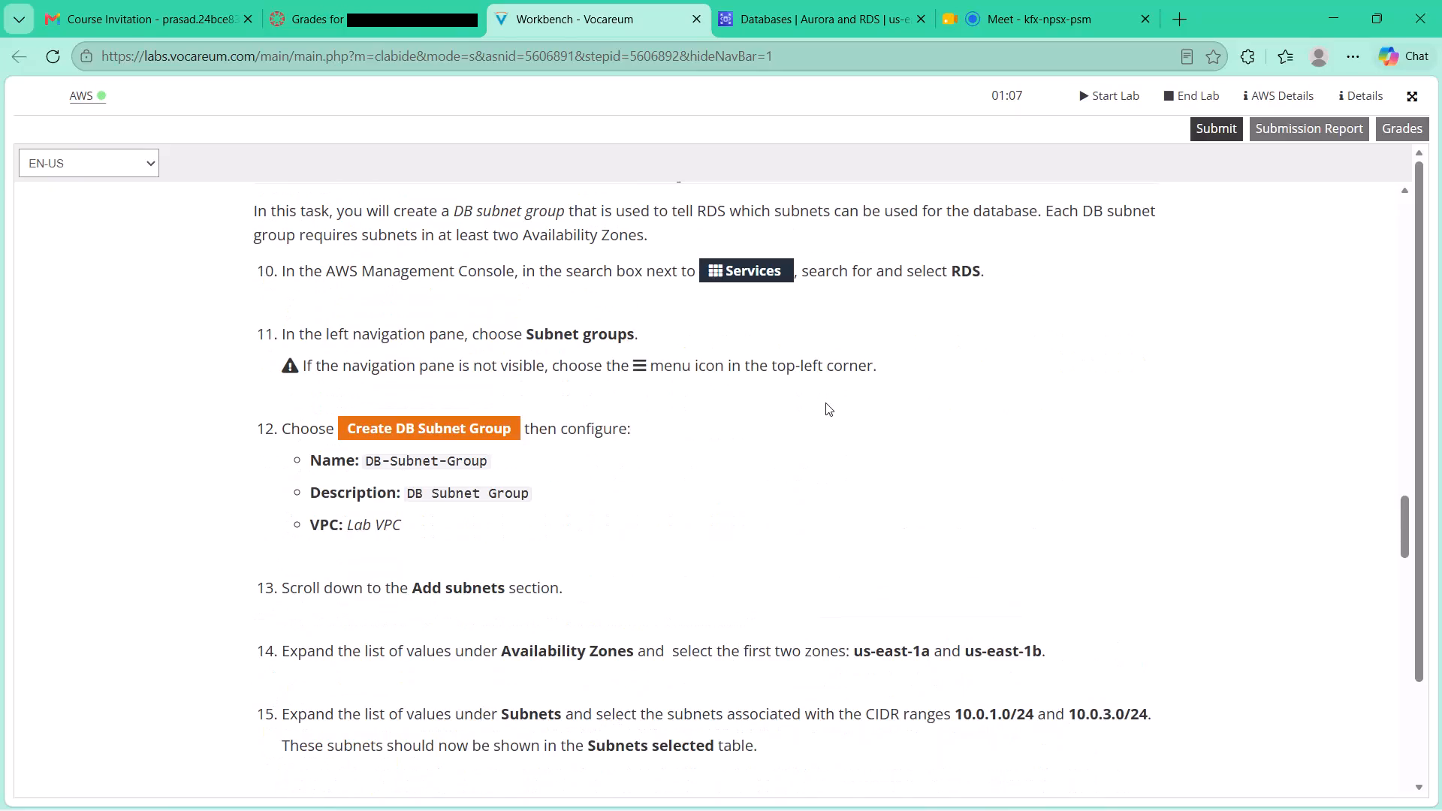
pyautogui.scroll(11, 822, 412)
pyautogui.scroll(-1, 822, 412)
pyautogui.scroll(1, 822, 412)
pyautogui.scroll(-1, 822, 412)
pyautogui.scroll(3, 822, 412)
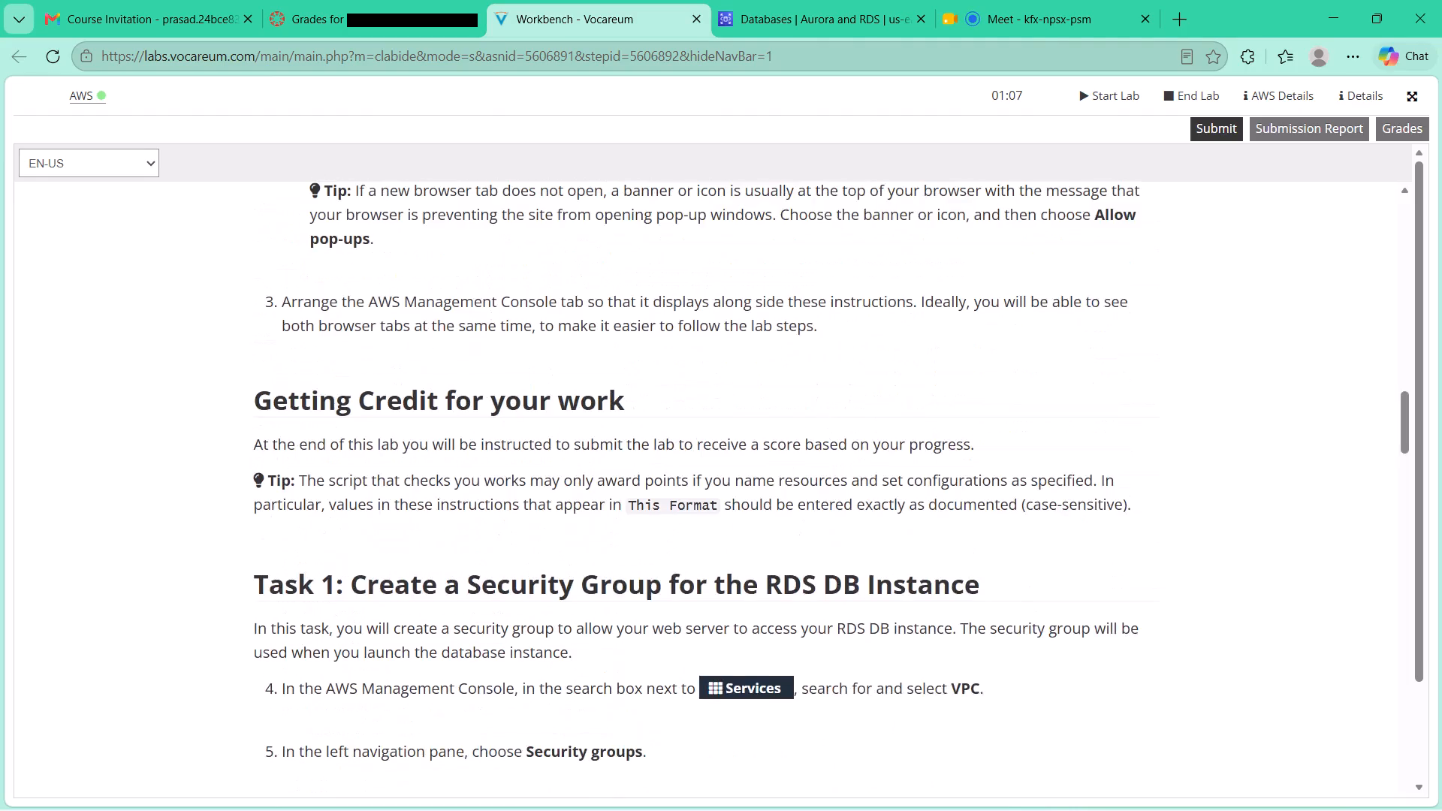
pyautogui.scroll(2, 822, 412)
pyautogui.scroll(-1, 822, 412)
pyautogui.scroll(9, 822, 412)
pyautogui.scroll(-1, 828, 378)
pyautogui.scroll(13, 828, 378)
pyautogui.scroll(-1, 827, 378)
pyautogui.scroll(2, 827, 378)
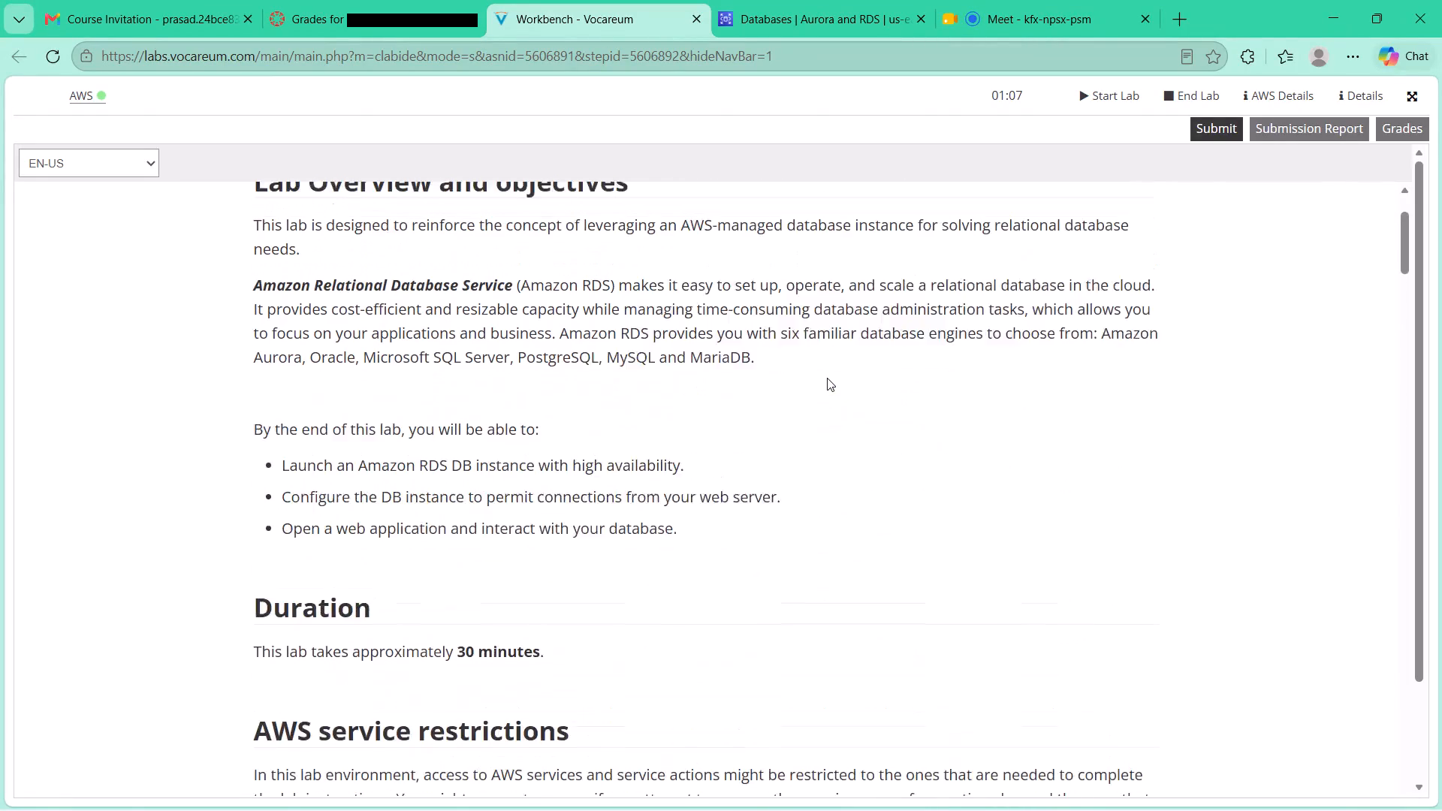
pyautogui.scroll(2, 827, 378)
pyautogui.scroll(-5, 826, 378)
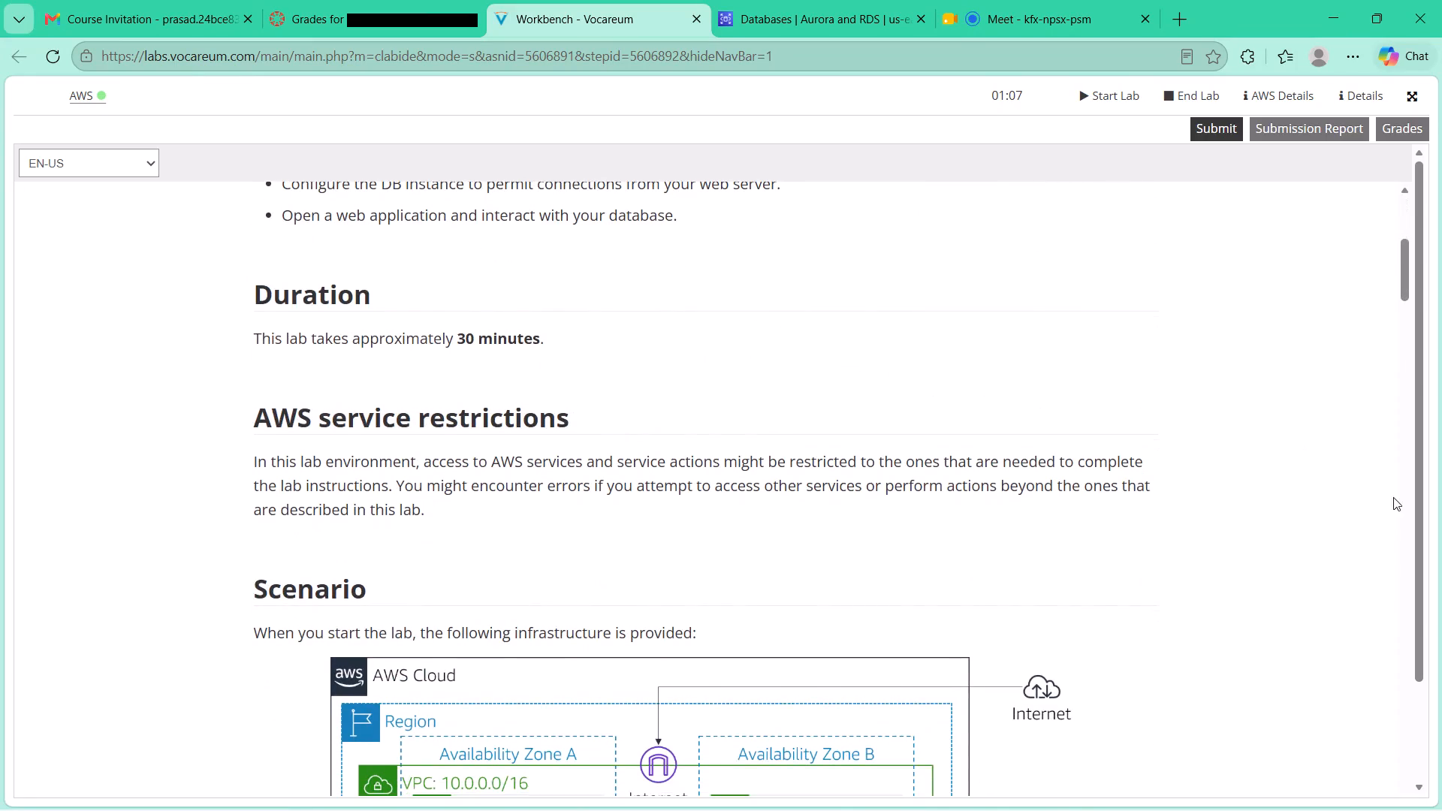
pyautogui.doubleClick(1403, 511)
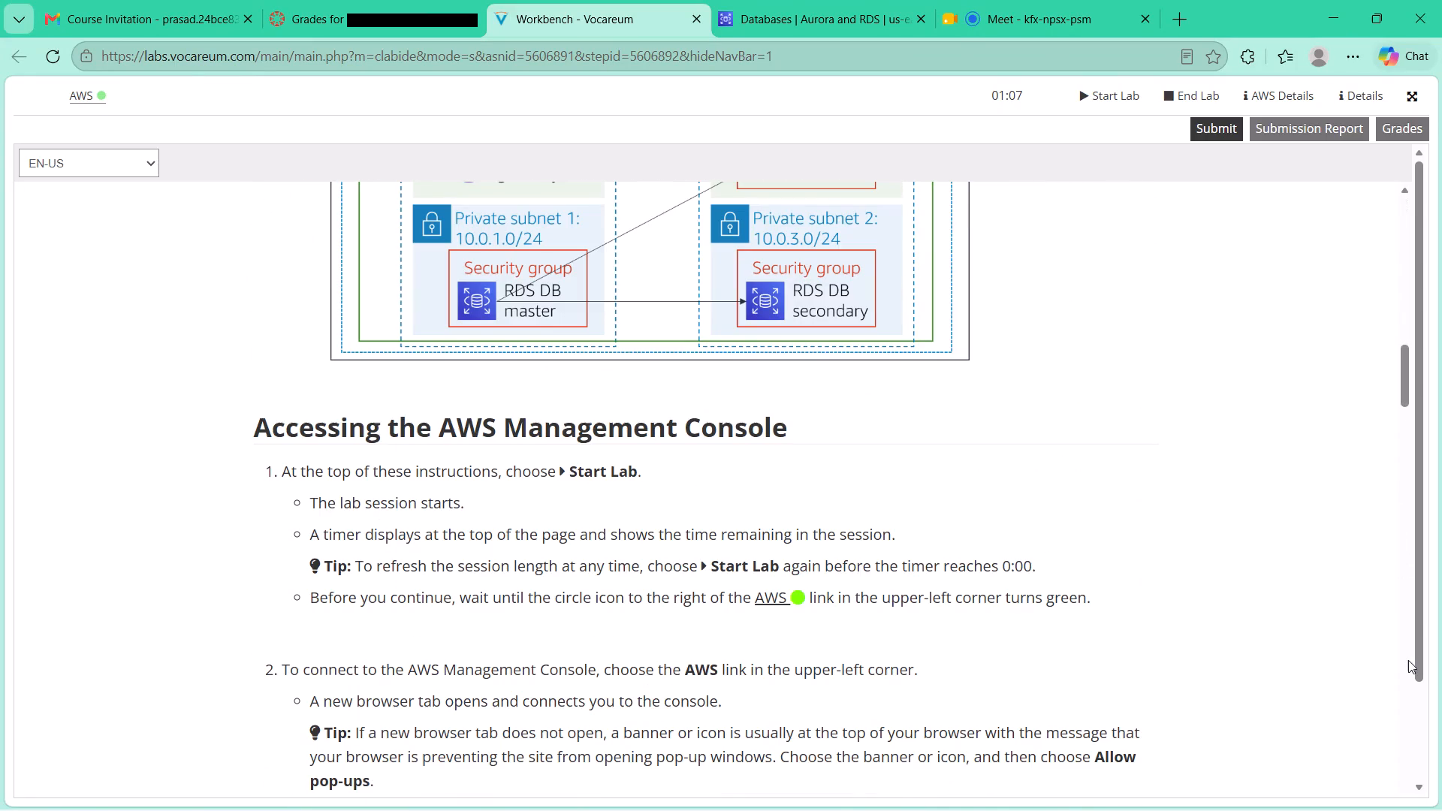
pyautogui.doubleClick(1408, 661)
pyautogui.doubleClick(1408, 661)
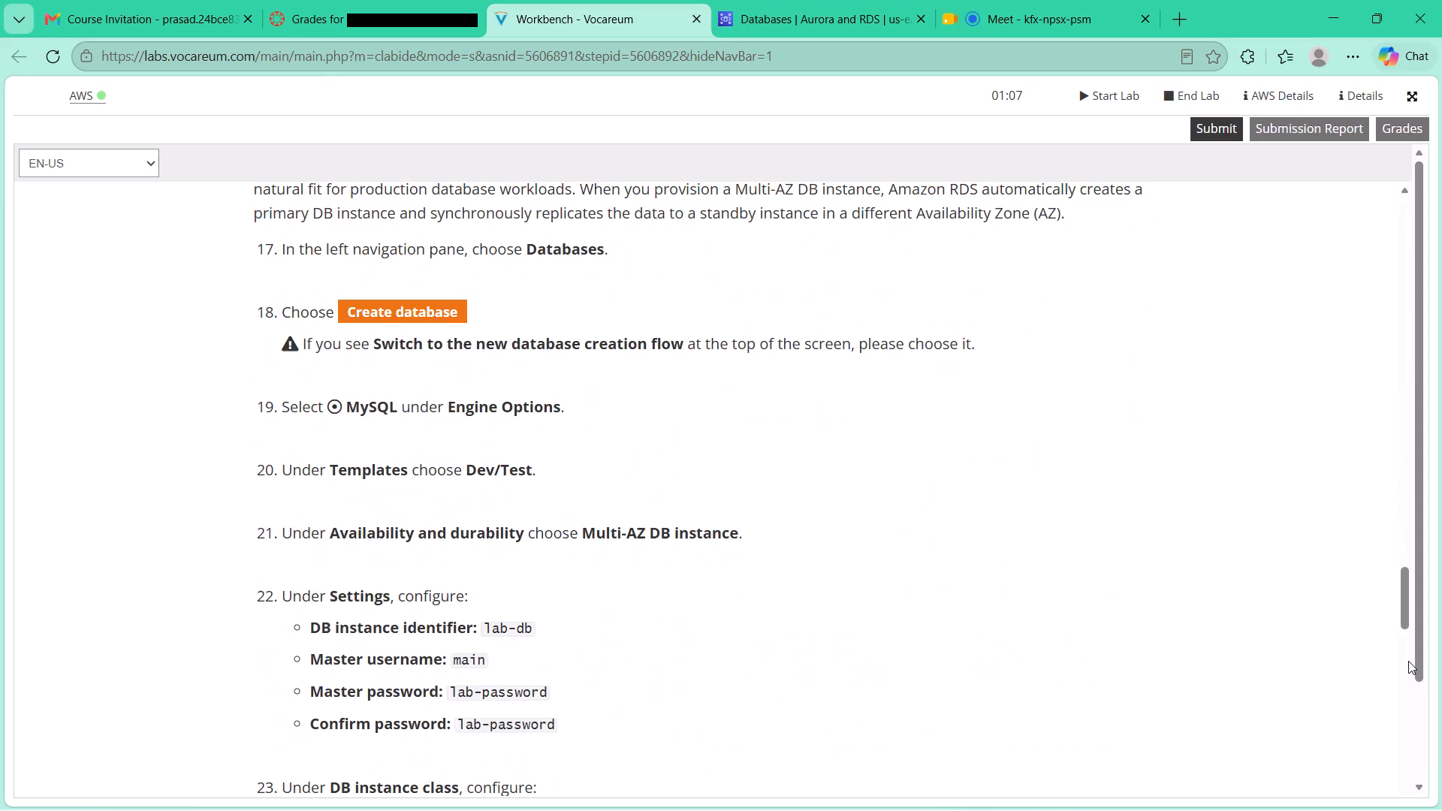
pyautogui.scroll(3, 656, 465)
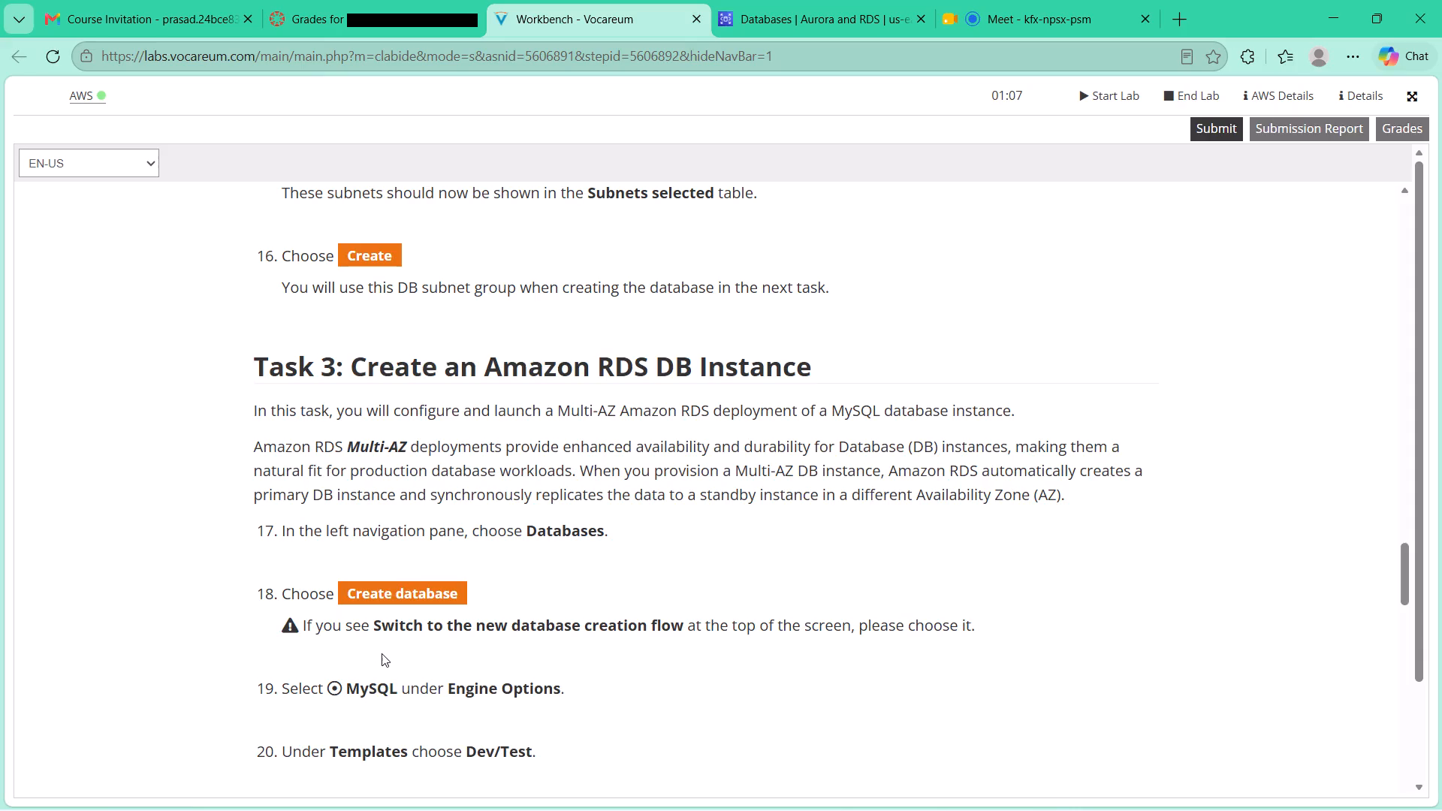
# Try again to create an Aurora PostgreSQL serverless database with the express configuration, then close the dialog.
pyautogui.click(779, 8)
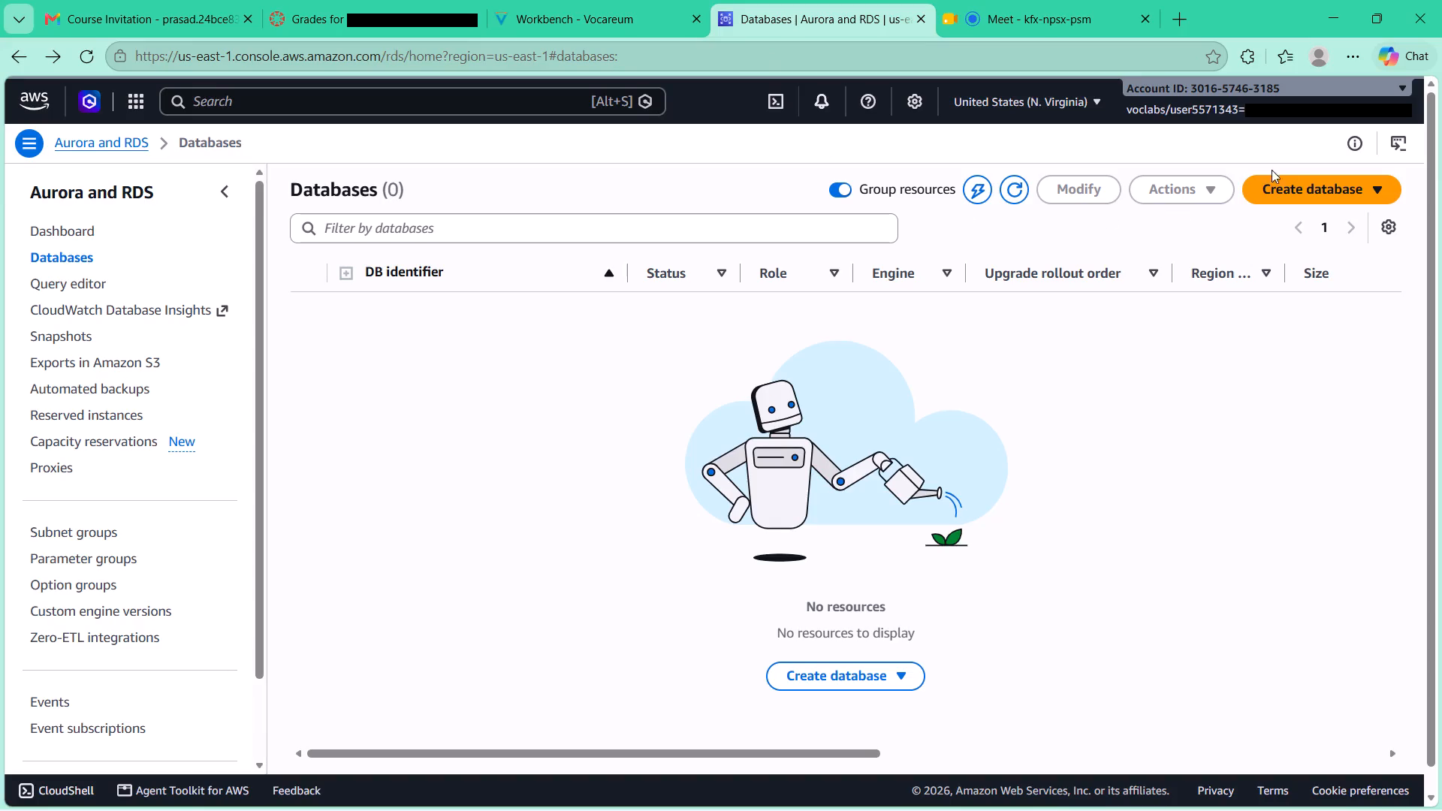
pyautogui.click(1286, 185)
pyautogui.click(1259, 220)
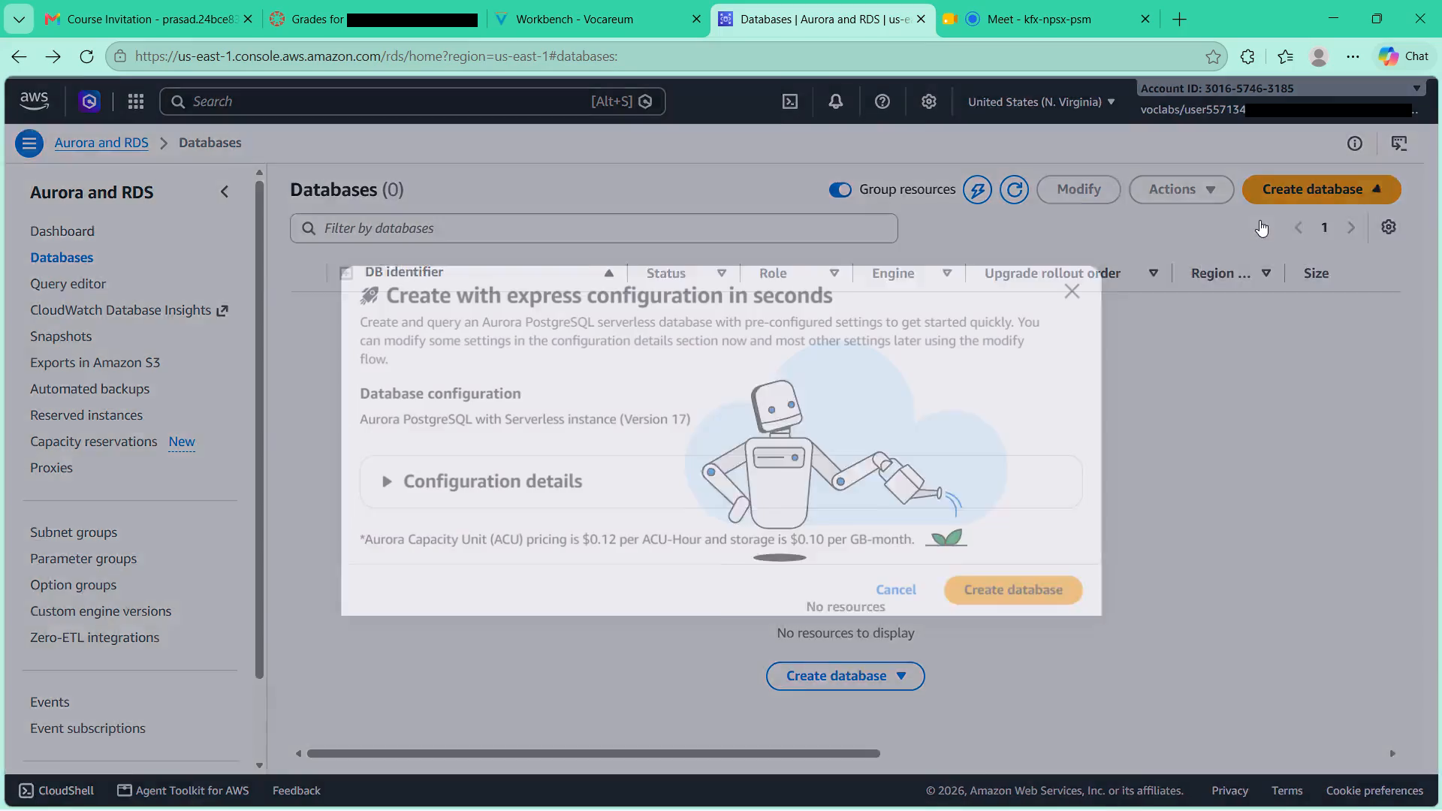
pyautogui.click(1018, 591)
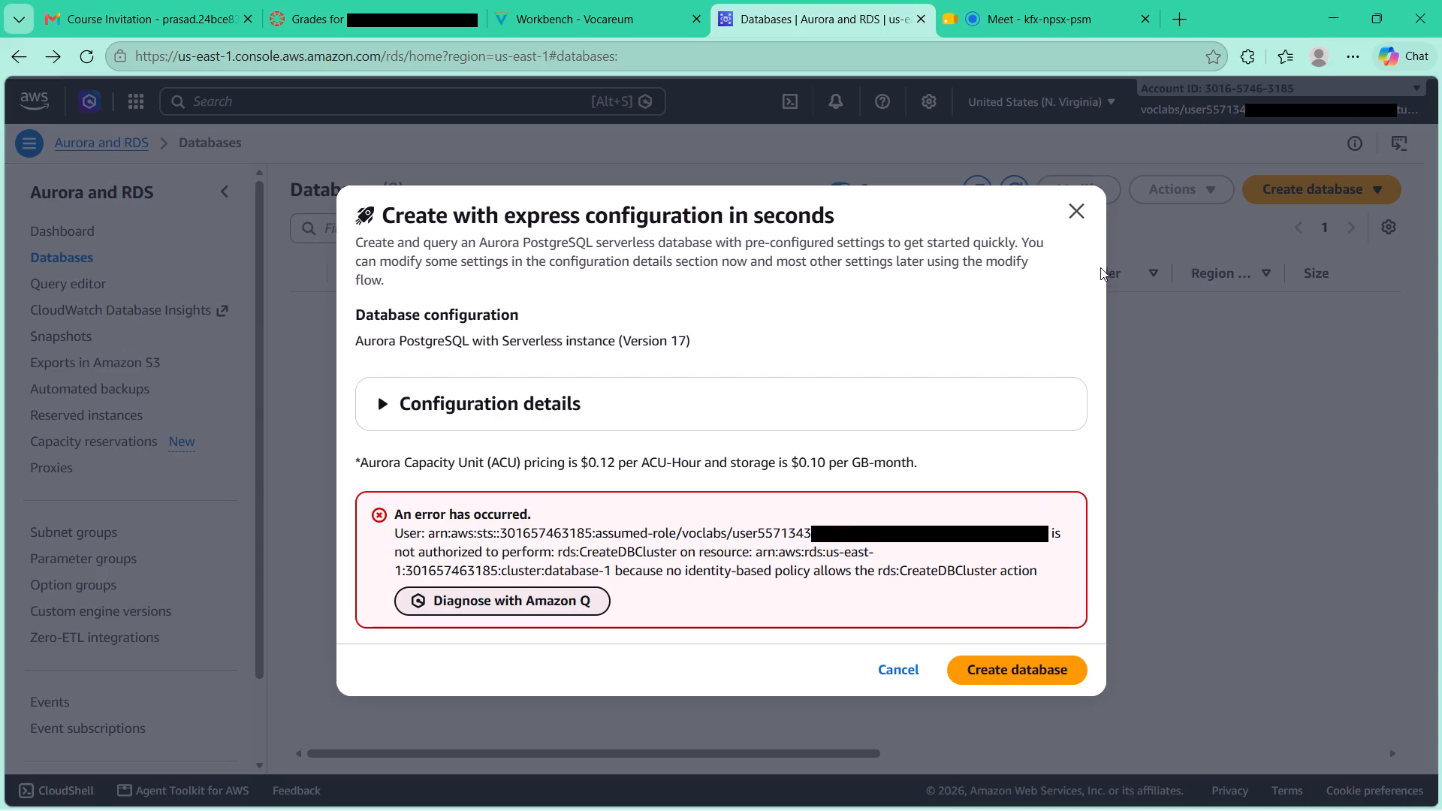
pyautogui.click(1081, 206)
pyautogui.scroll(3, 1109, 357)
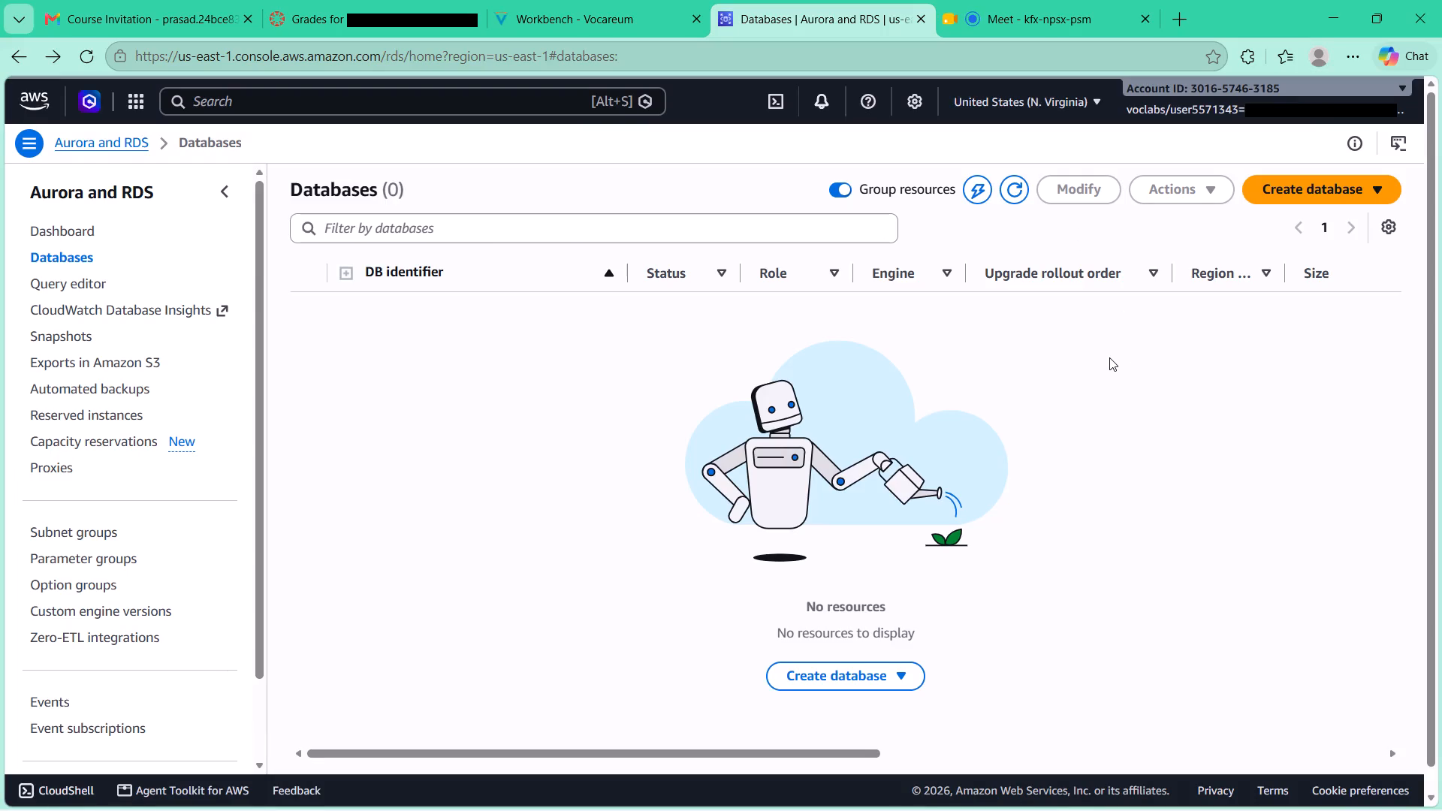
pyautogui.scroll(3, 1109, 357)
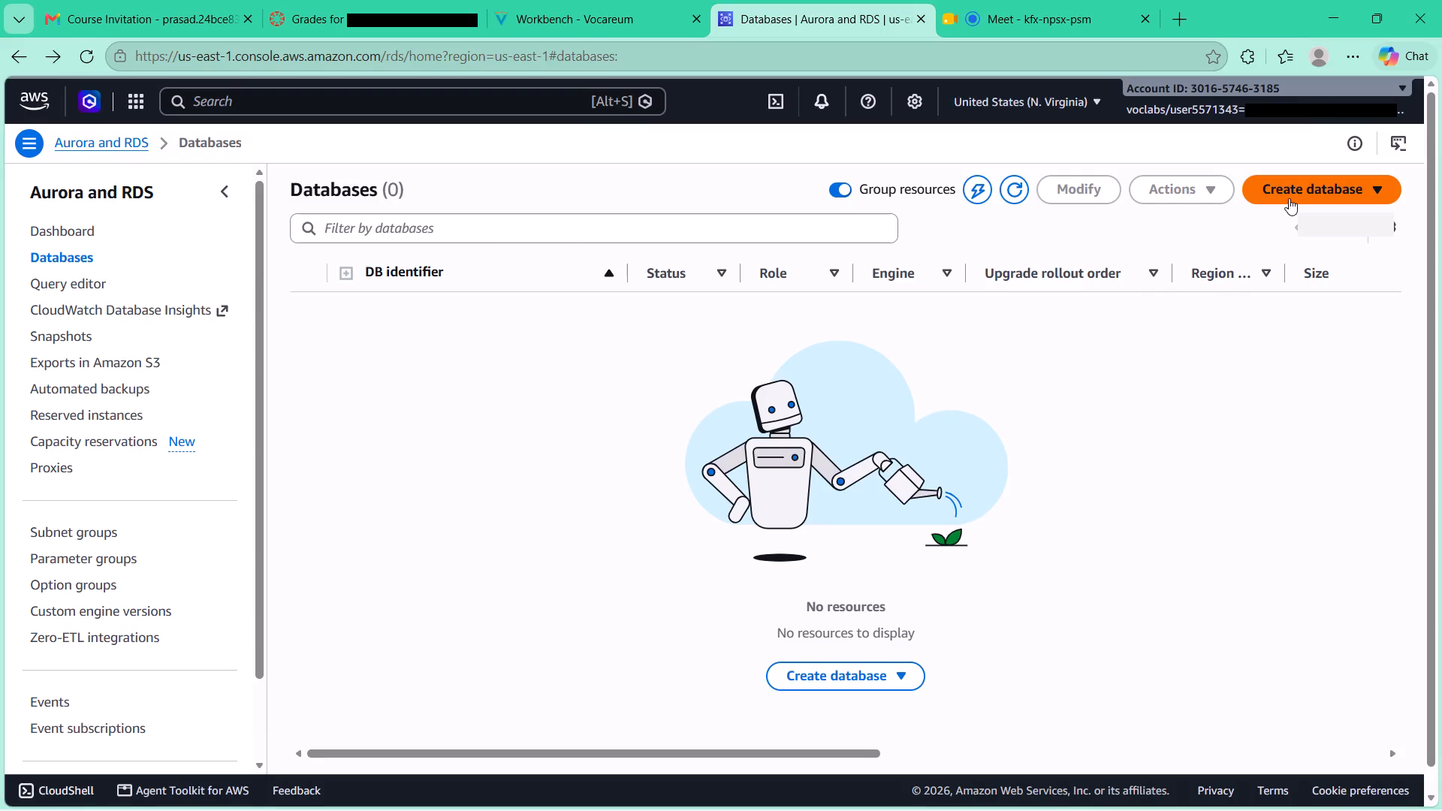
# Start a new database with the full configuration, choosing MySQL as the engine type, and review the availability and durability options.
pyautogui.click(1289, 187)
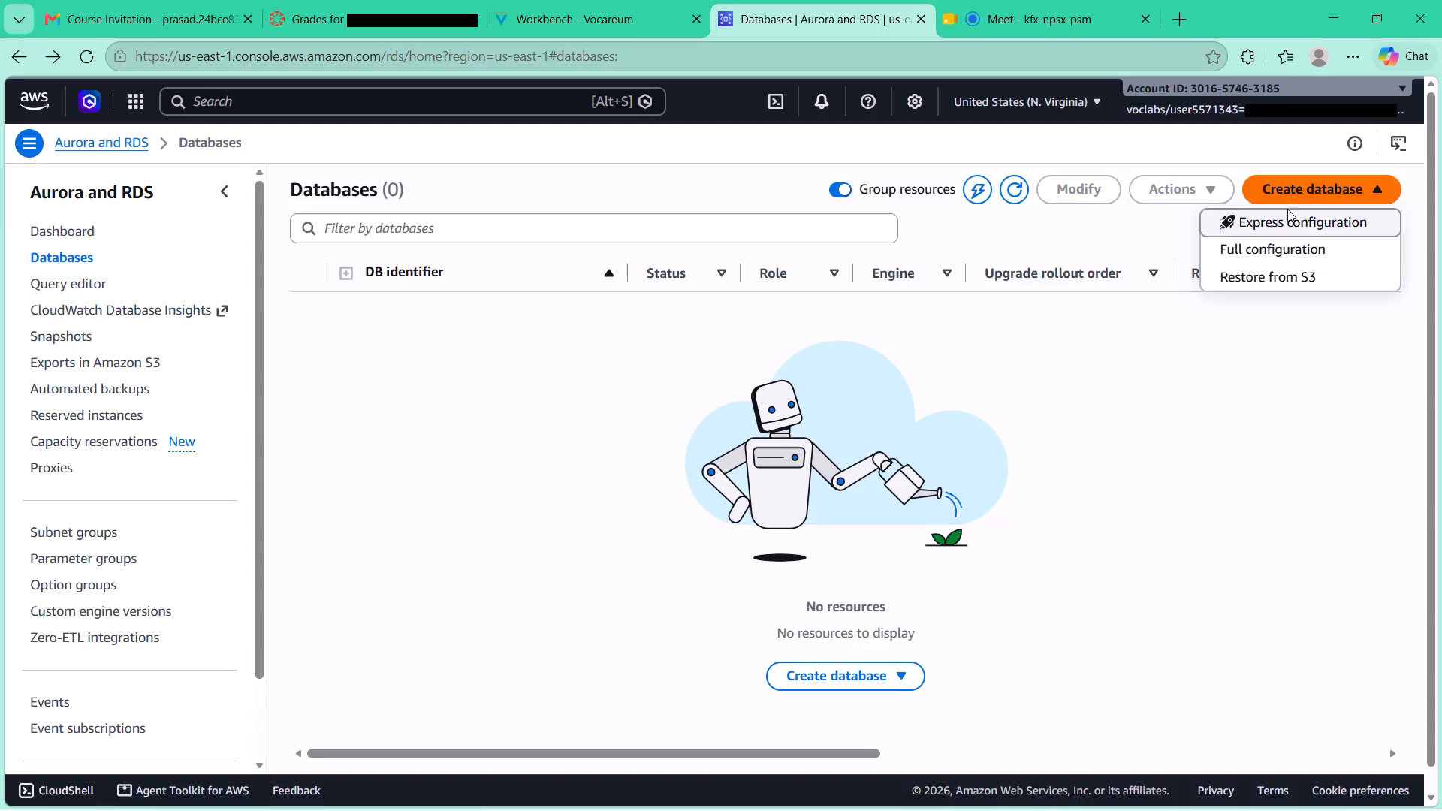
pyautogui.click(1282, 248)
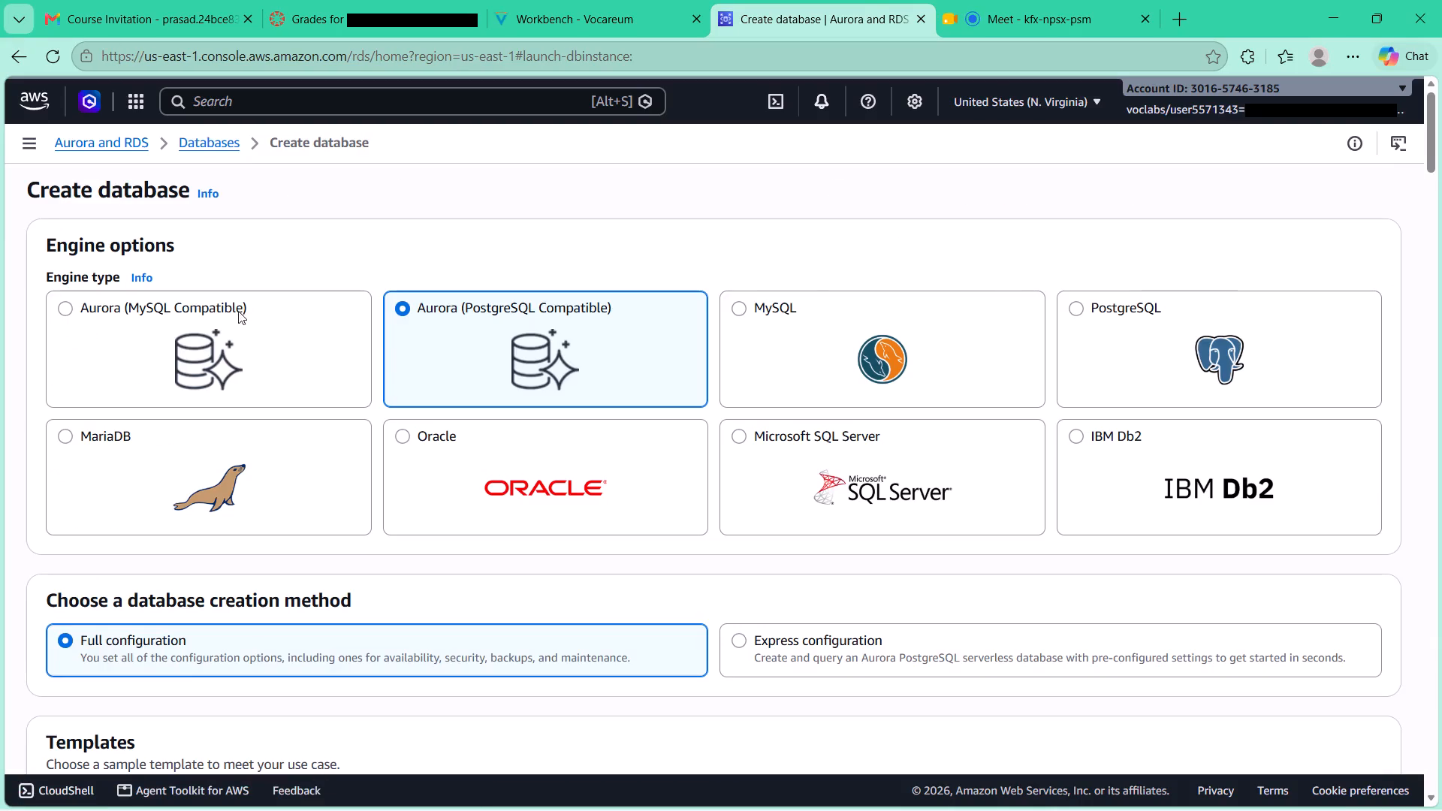
pyautogui.click(777, 344)
pyautogui.scroll(-4, 777, 344)
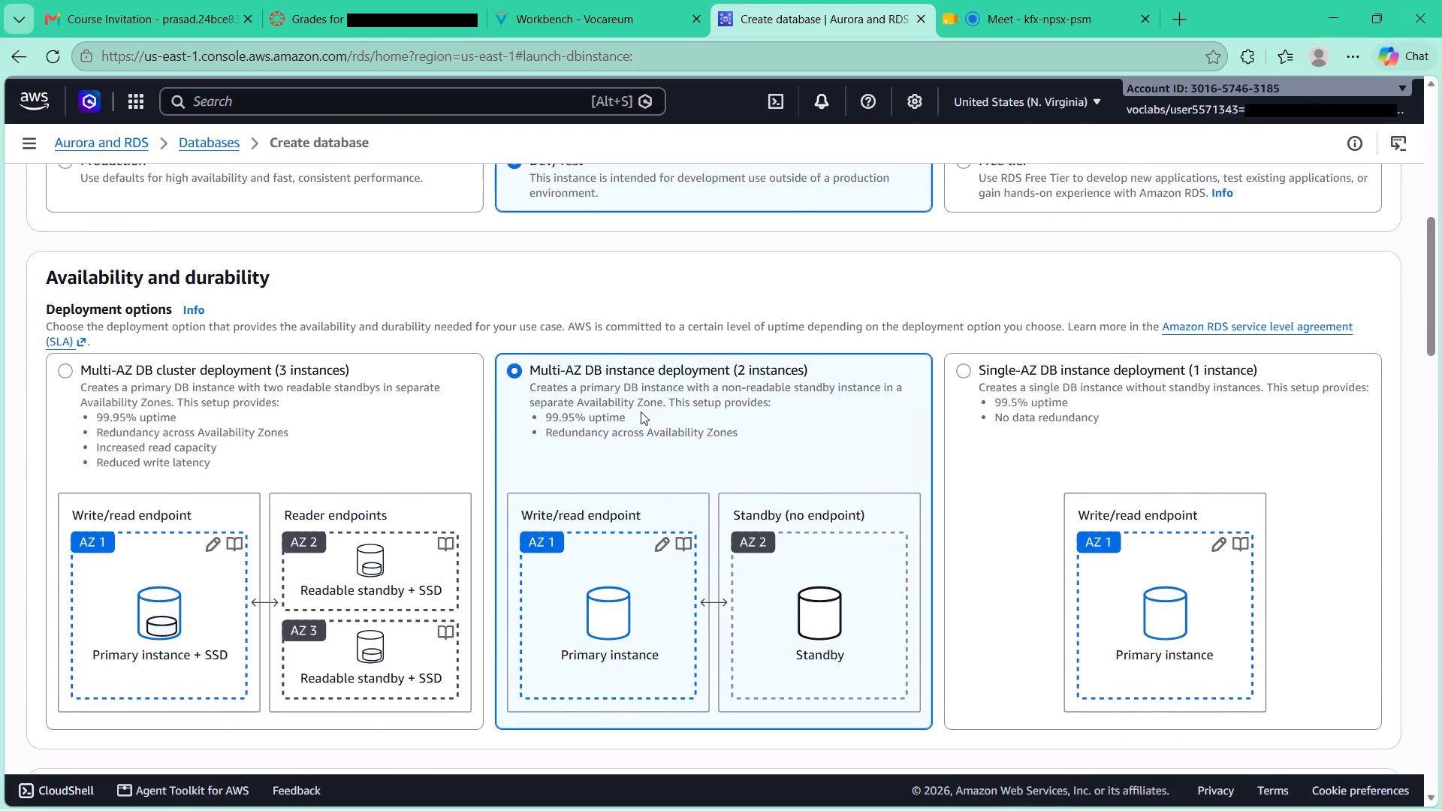
pyautogui.scroll(-3, 641, 412)
pyautogui.scroll(2, 641, 412)
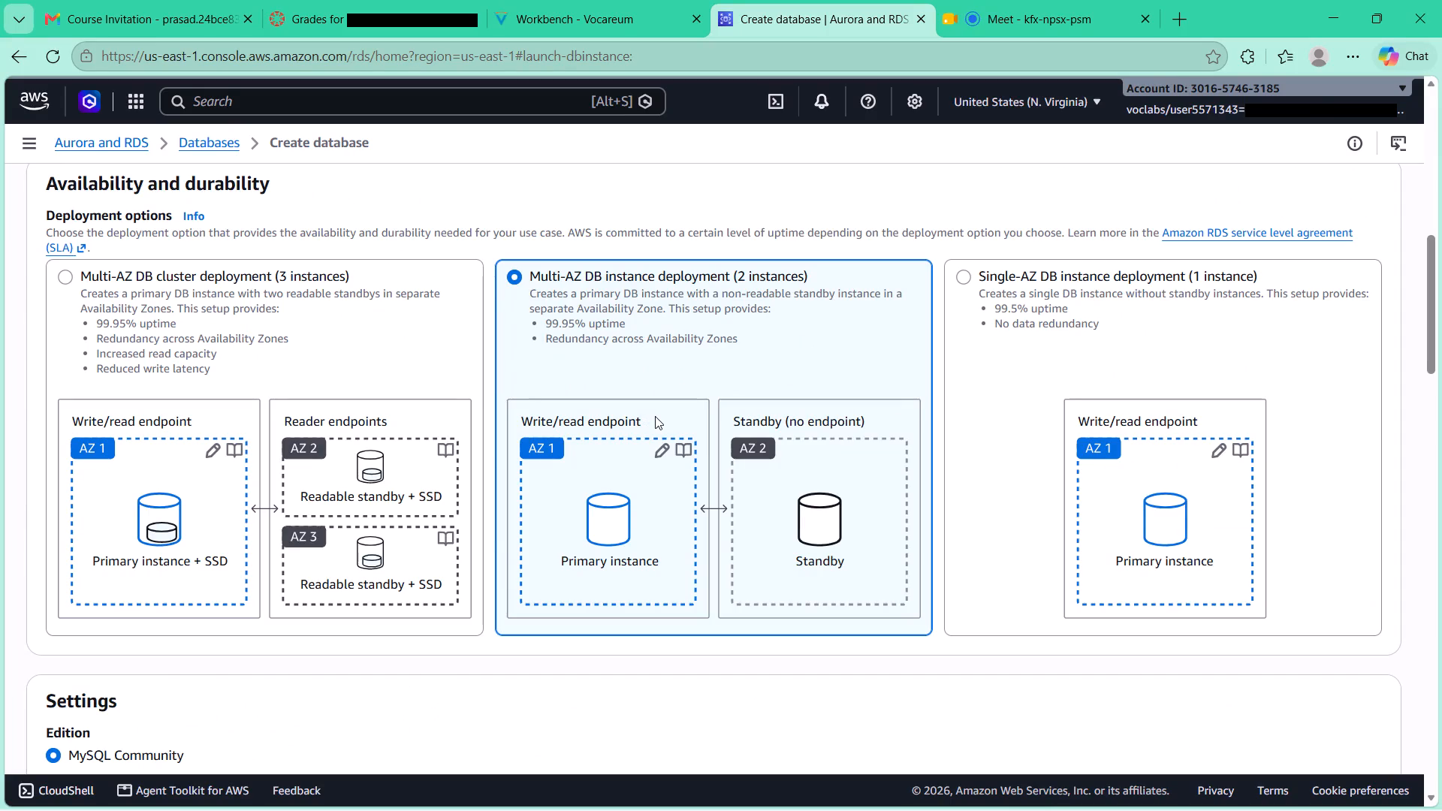
# Set the DB instance identifier to lab-db, using the name given in the Task 3 lab instructions.
pyautogui.click(618, 26)
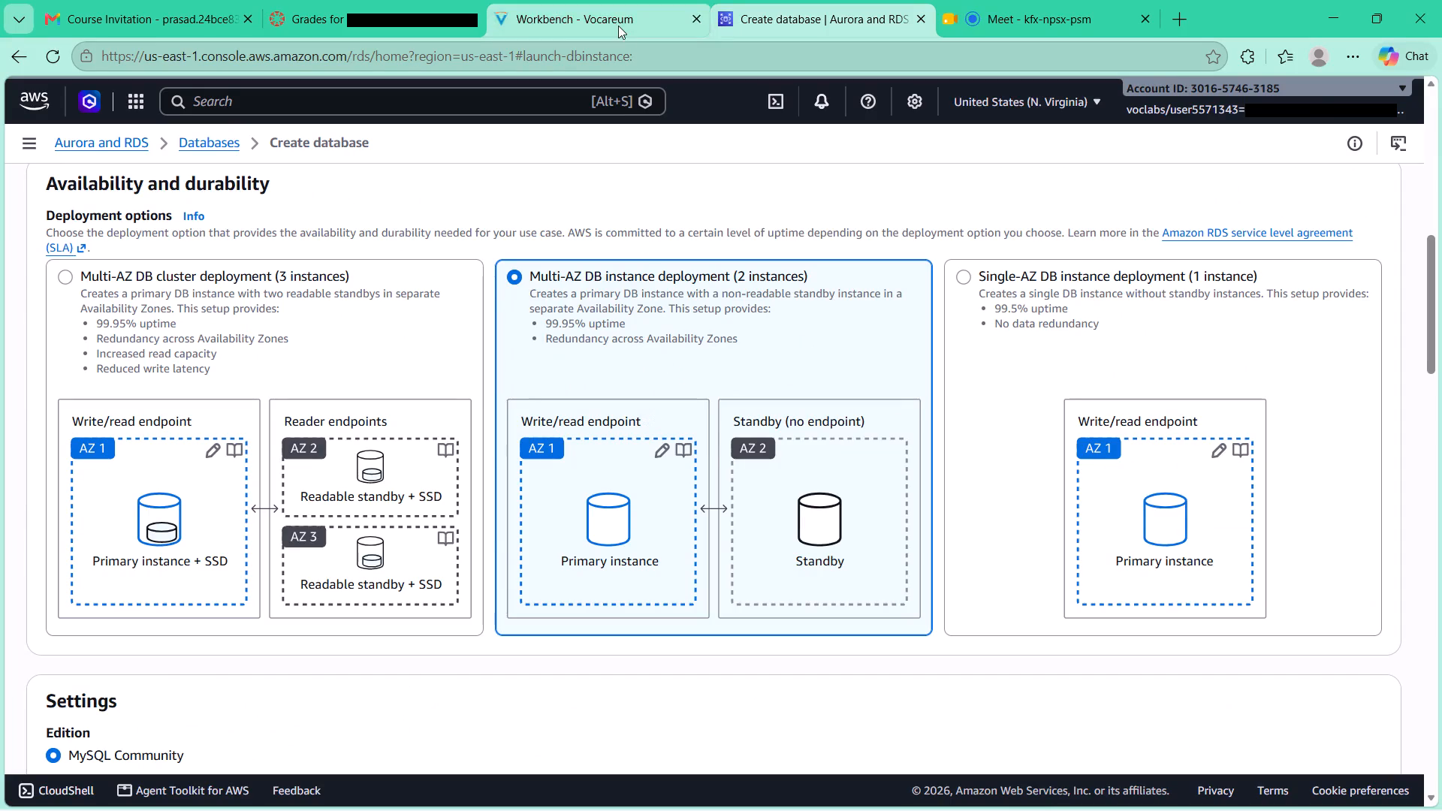
pyautogui.scroll(-3, 575, 421)
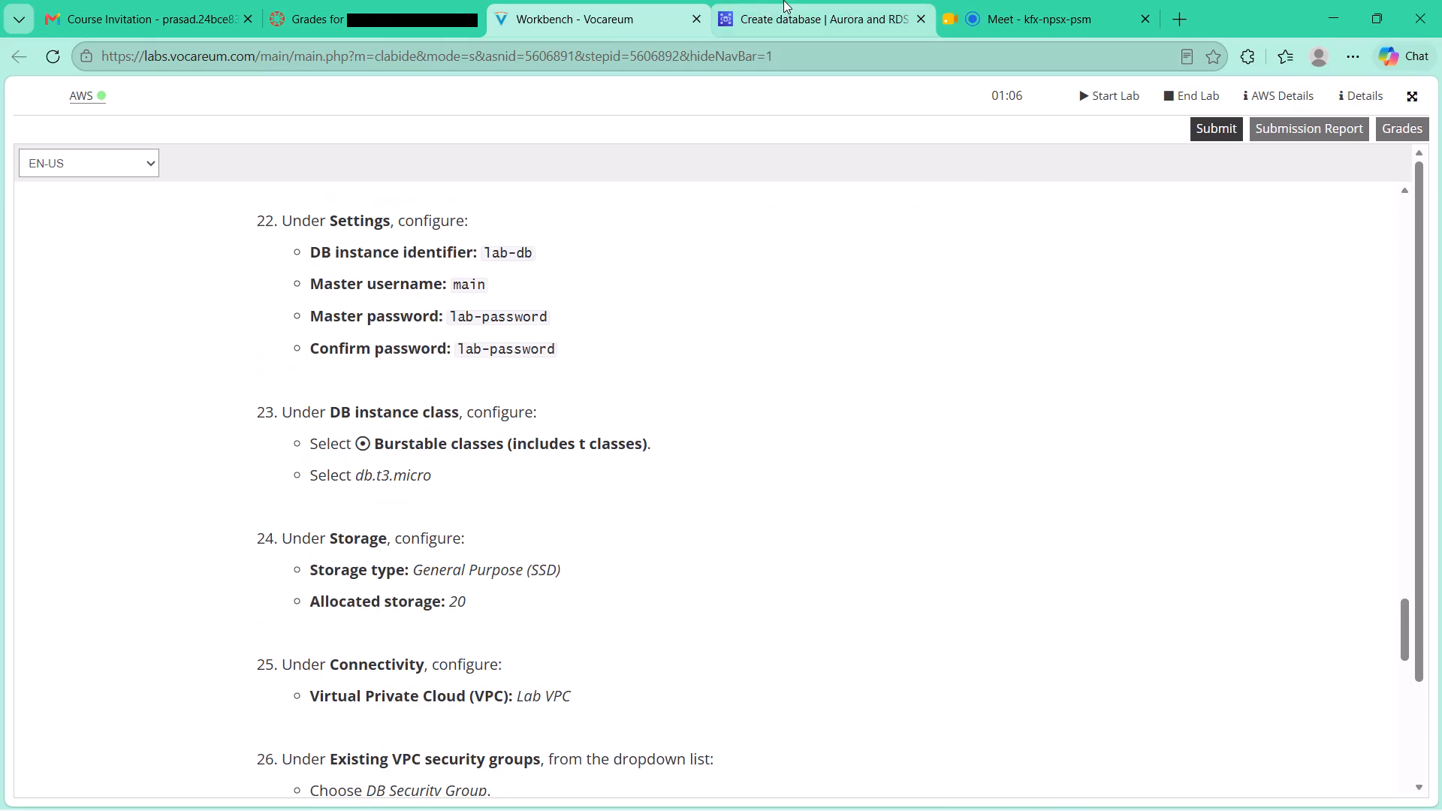
pyautogui.click(783, 0)
pyautogui.scroll(-3, 433, 534)
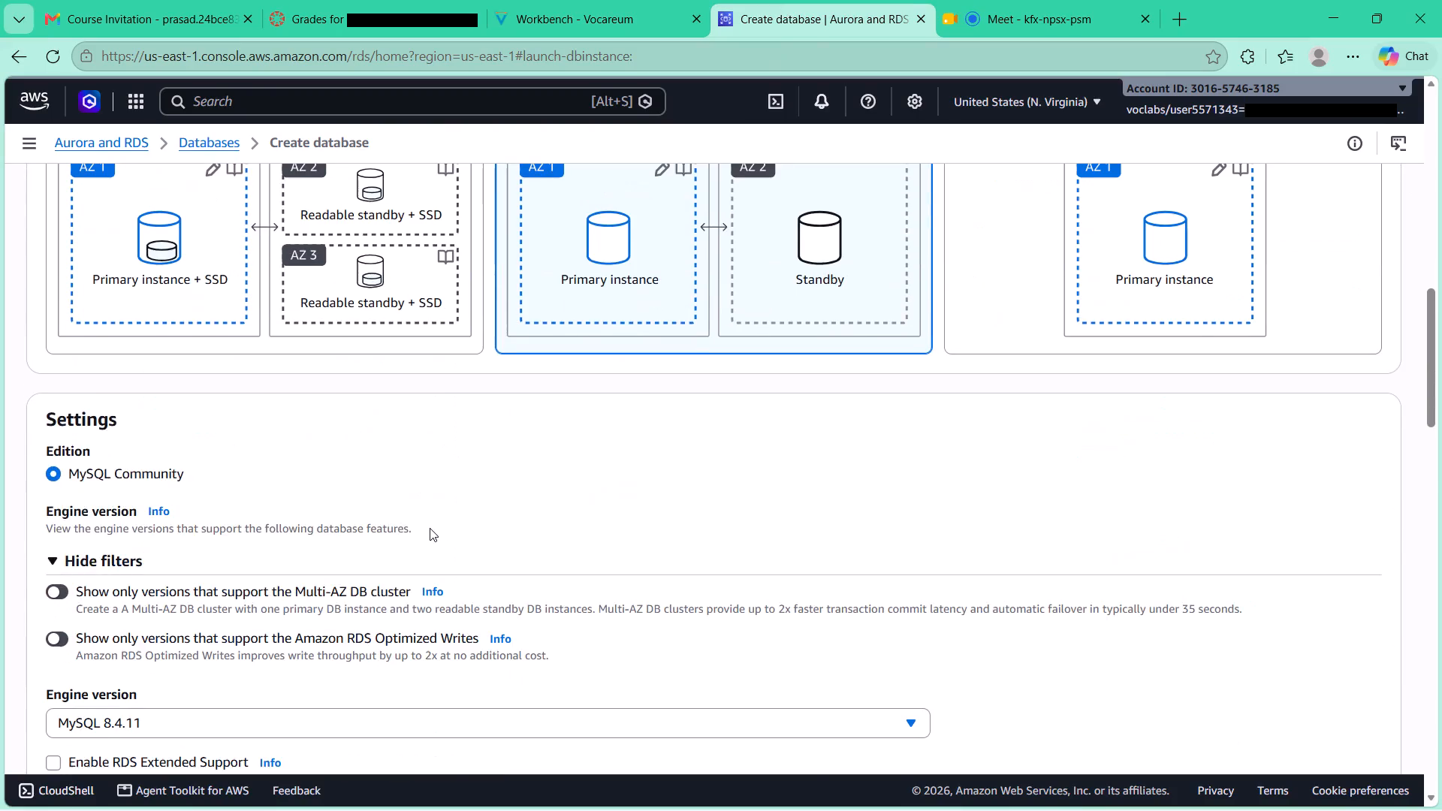
pyautogui.scroll(-3, 430, 528)
pyautogui.click(520, 22)
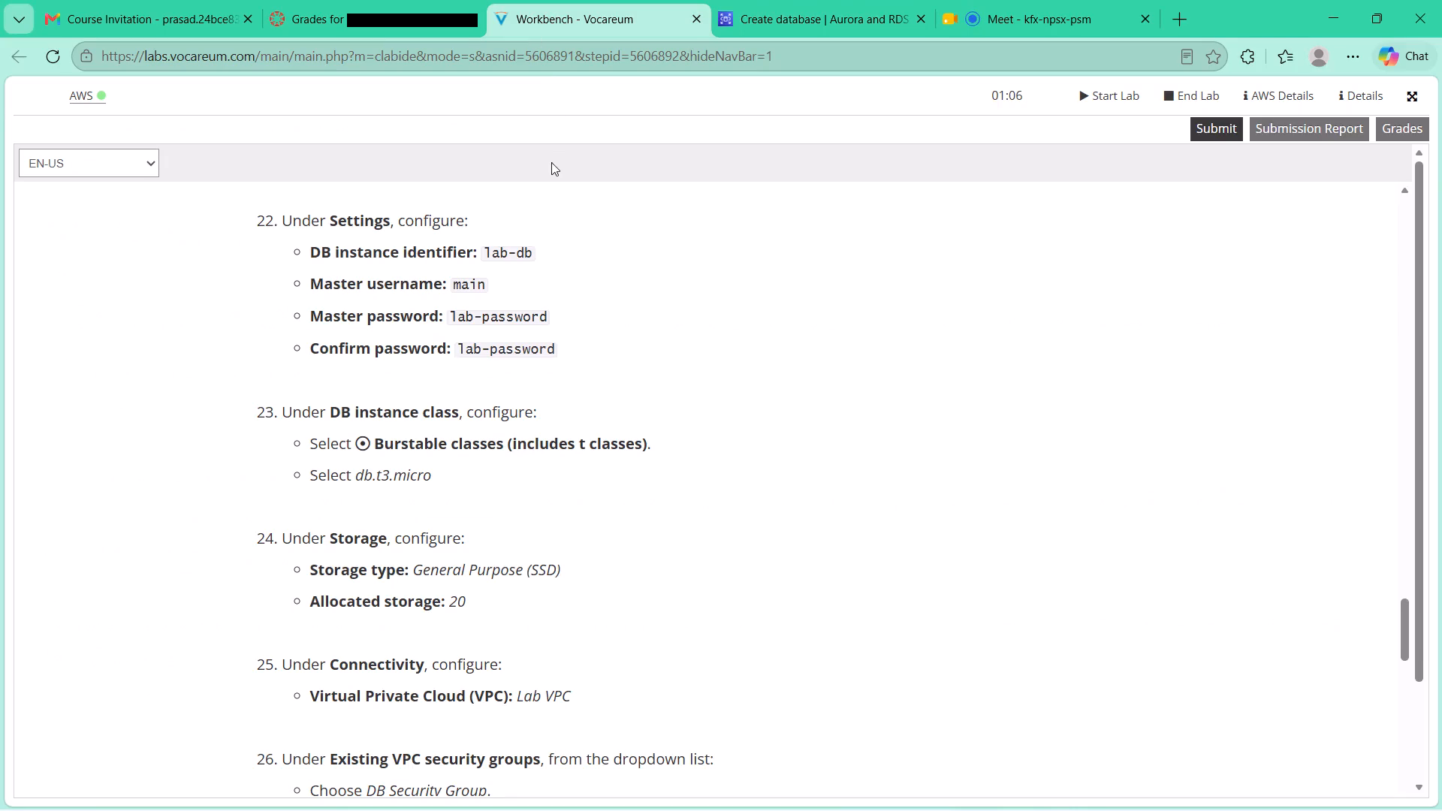
pyautogui.moveTo(530, 252); pyautogui.dragTo(483, 243)
pyautogui.click(511, 188)
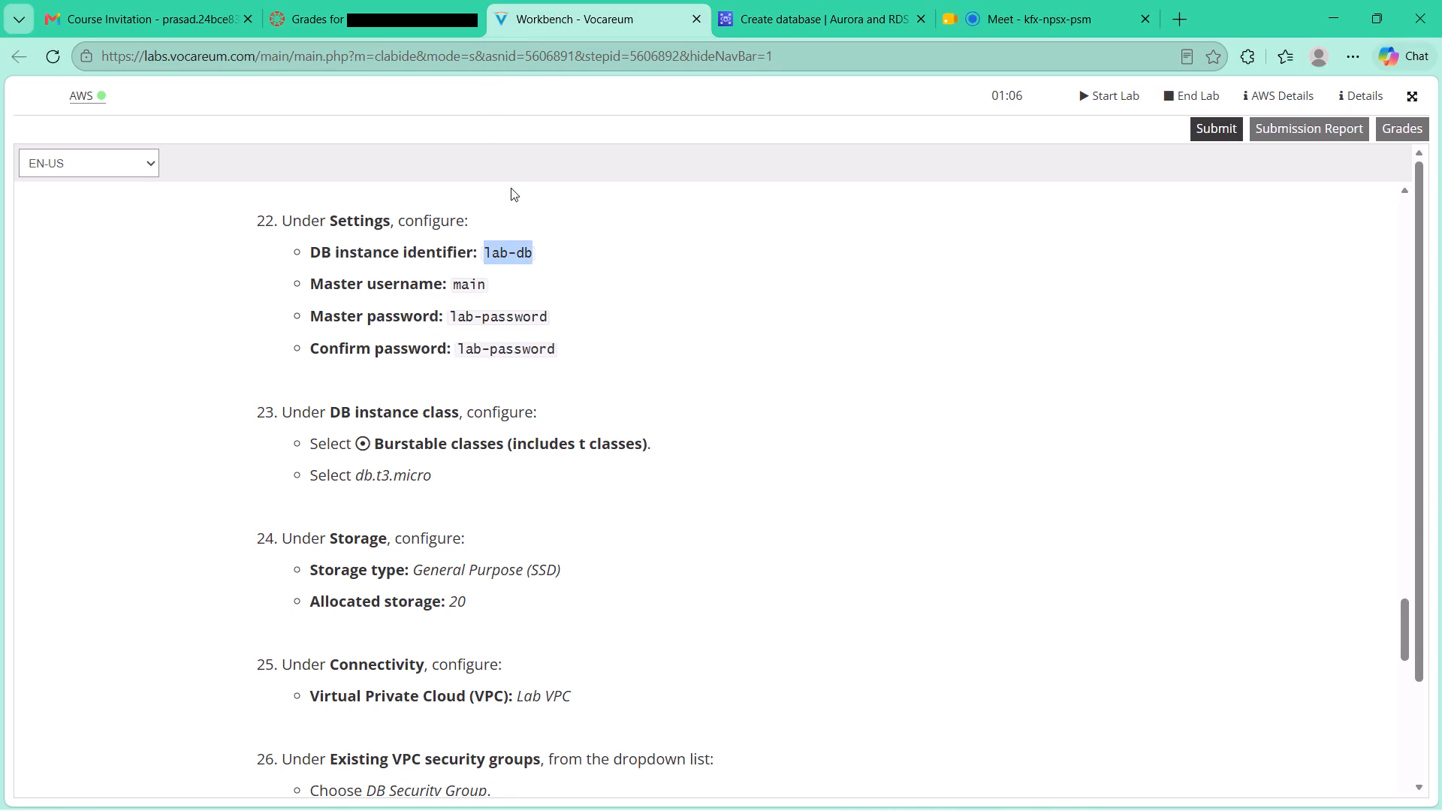
pyautogui.click(789, 7)
pyautogui.scroll(-2, 518, 404)
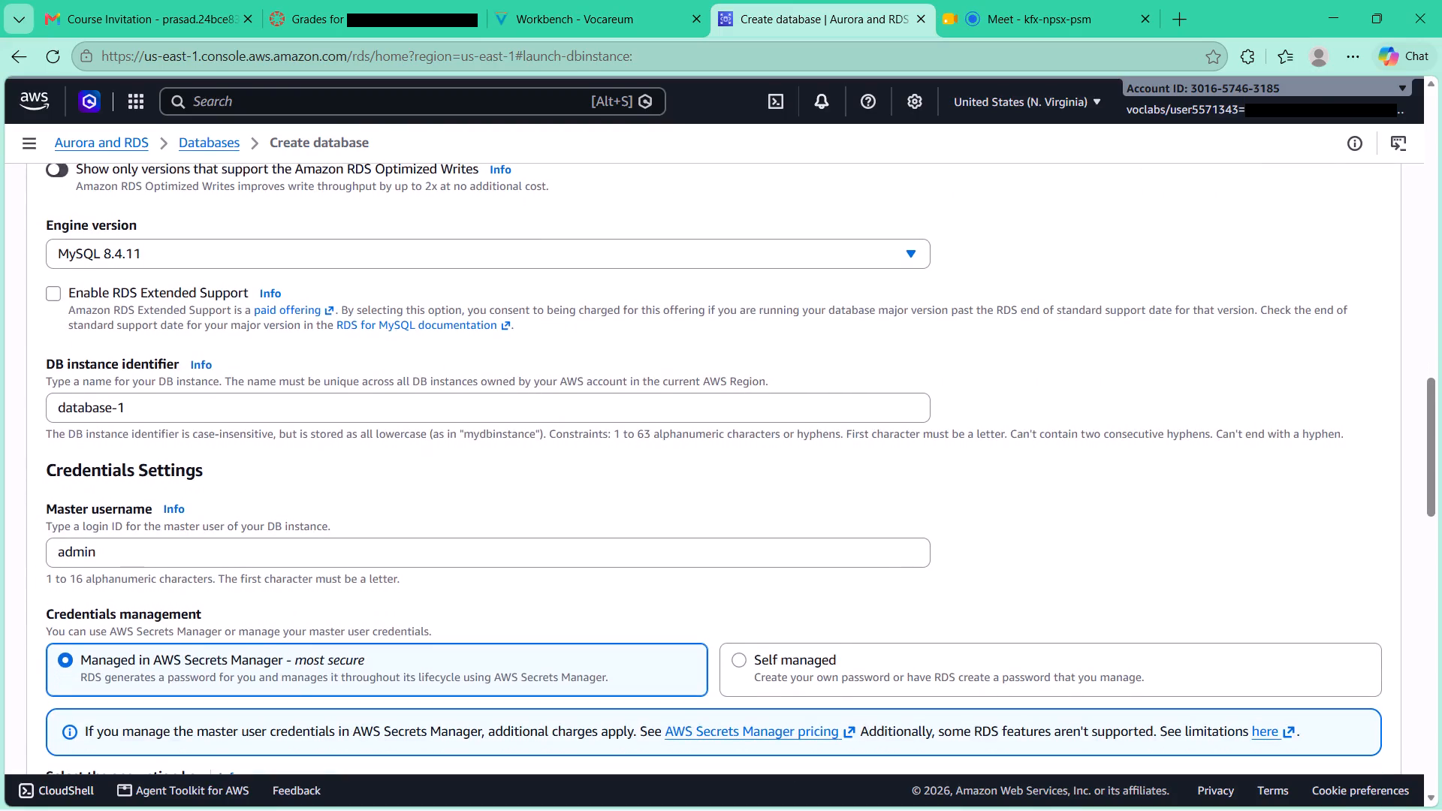
pyautogui.click(385, 404)
pyautogui.press('BackSpace')
pyautogui.press('BackSpace')
pyautogui.press('BackSpace')
pyautogui.press('BackSpace')
pyautogui.press('BackSpace')
pyautogui.press('BackSpace')
pyautogui.press('BackSpace')
pyautogui.press('BackSpace')
pyautogui.press('BackSpace')
pyautogui.press('BackSpace')
pyautogui.press('BackSpace')
pyautogui.press('BackSpace')
pyautogui.press('BackSpace')
pyautogui.press('BackSpace')
pyautogui.press('BackSpace')
pyautogui.press('BackSpace')
pyautogui.press('BackSpace')
pyautogui.press('BackSpace')
pyautogui.press('BackSpace')
pyautogui.press('BackSpace')
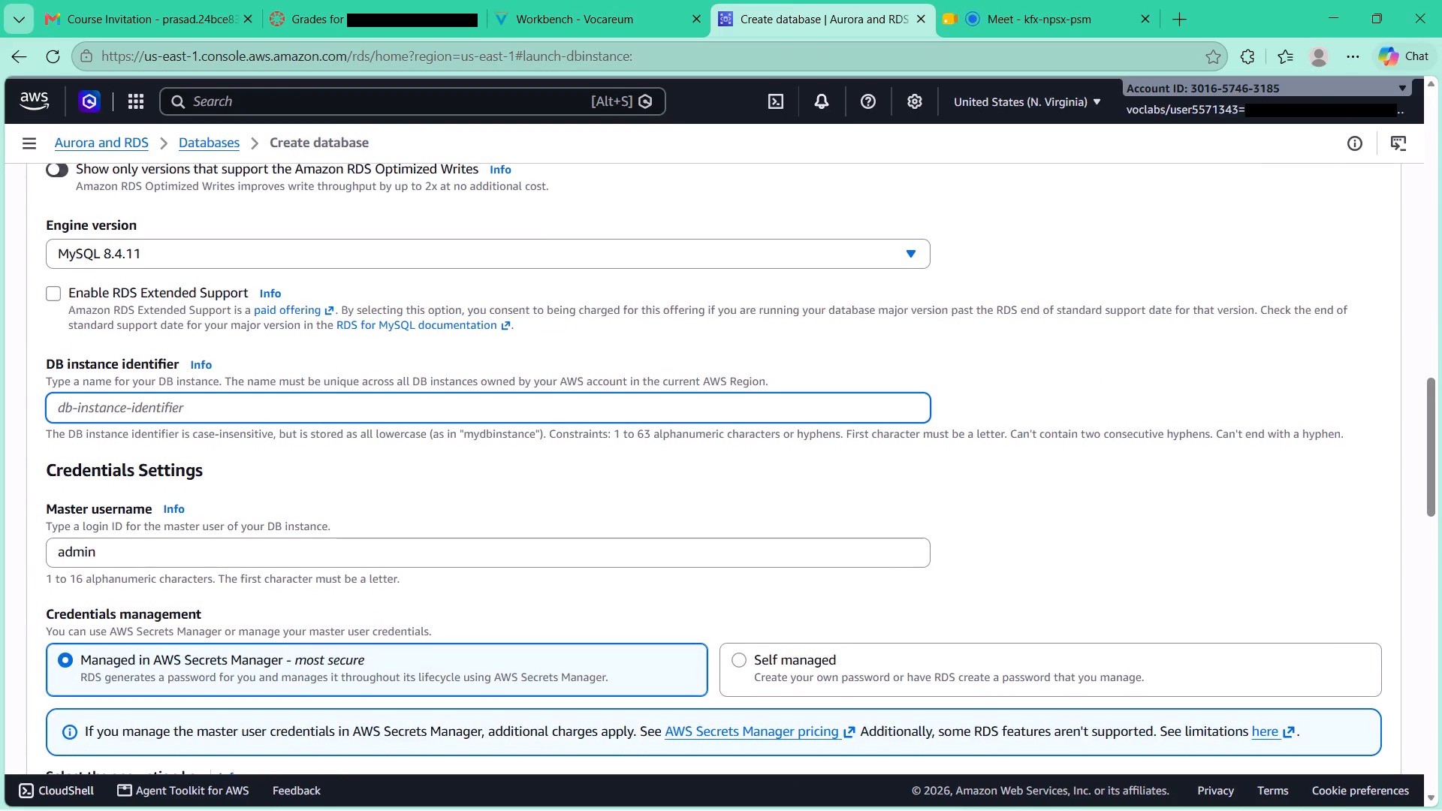
pyautogui.hotkey('ctrl', 'v')
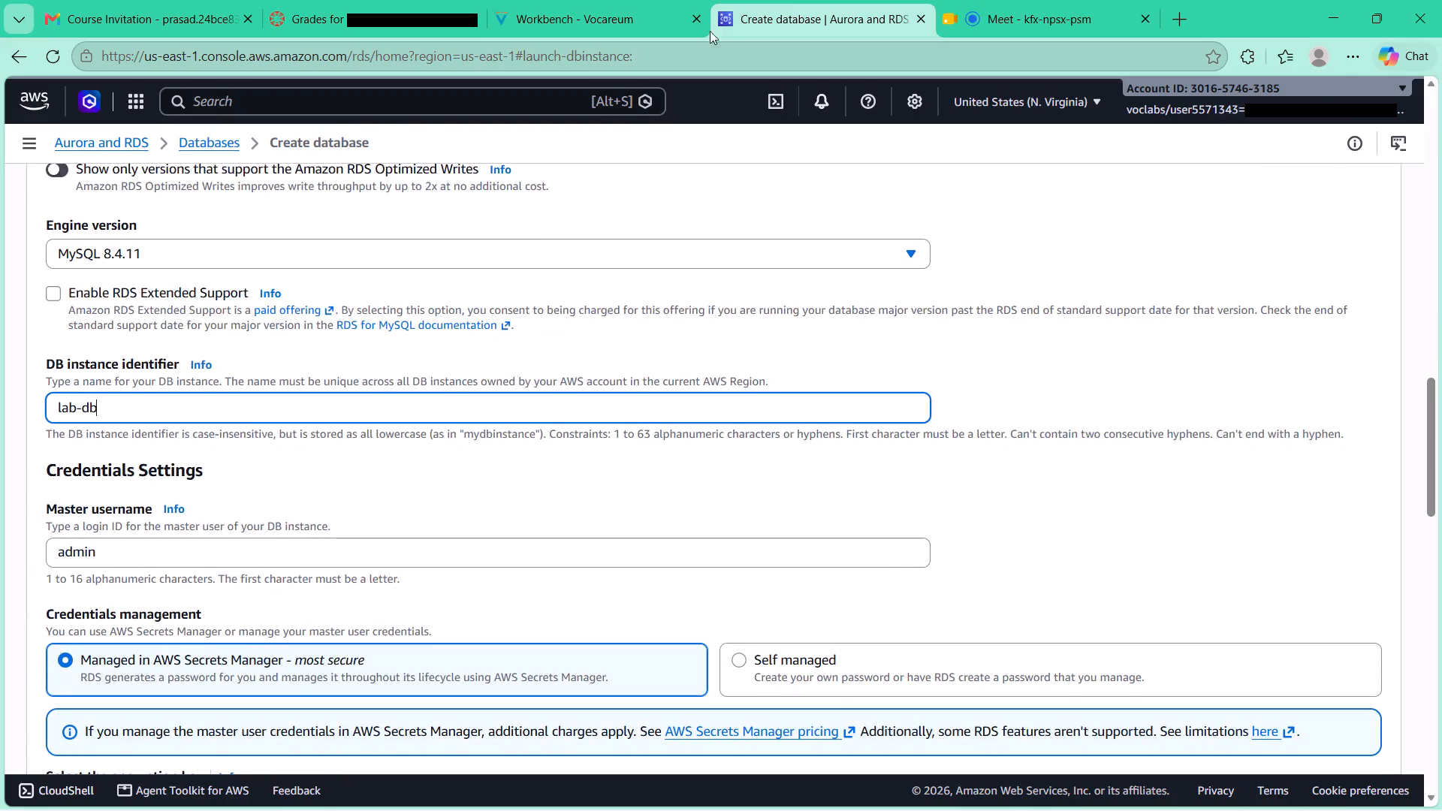
# Compare the lab's settings and DB instance class requirements with the database form's instance configuration and instance type options.
pyautogui.click(643, 14)
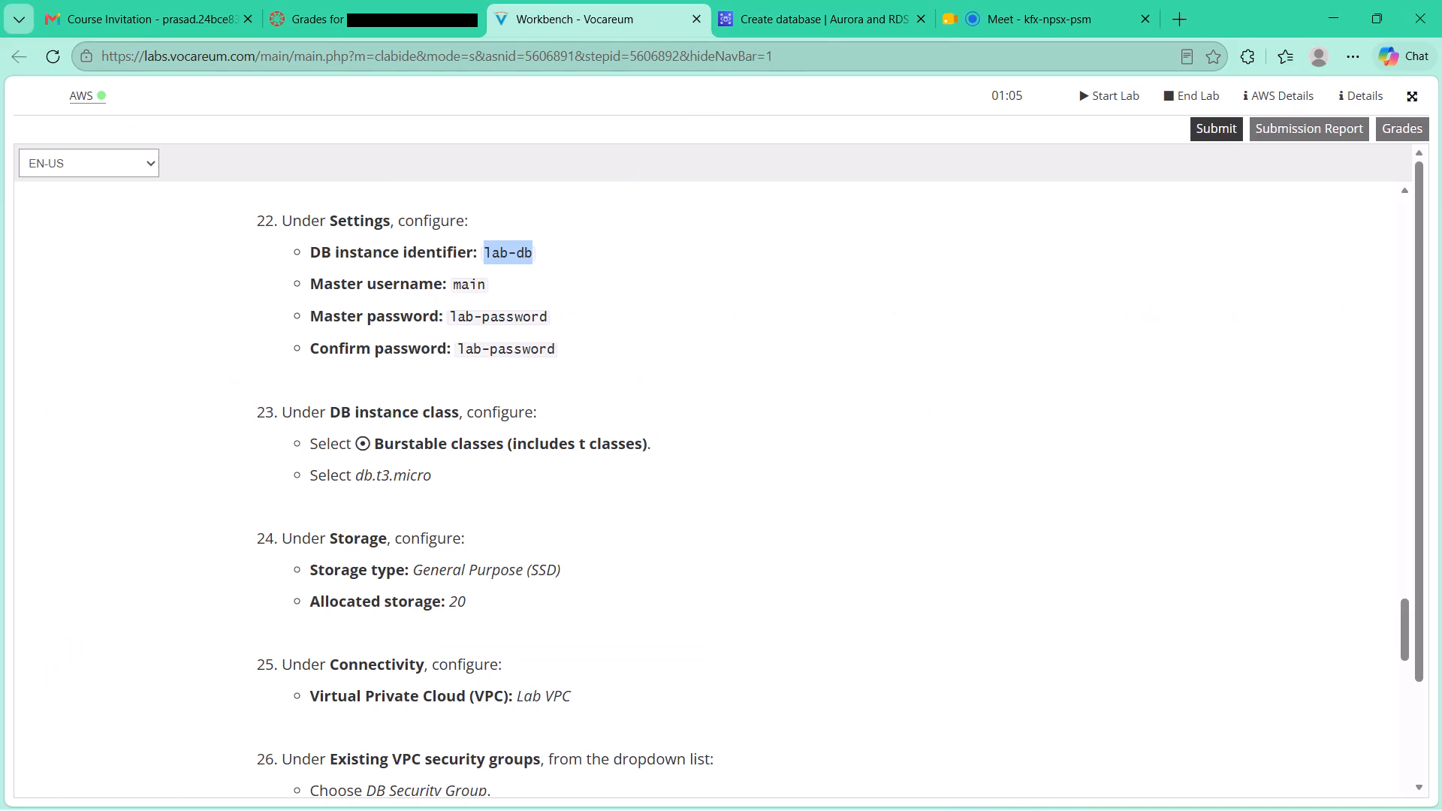
pyautogui.click(829, 23)
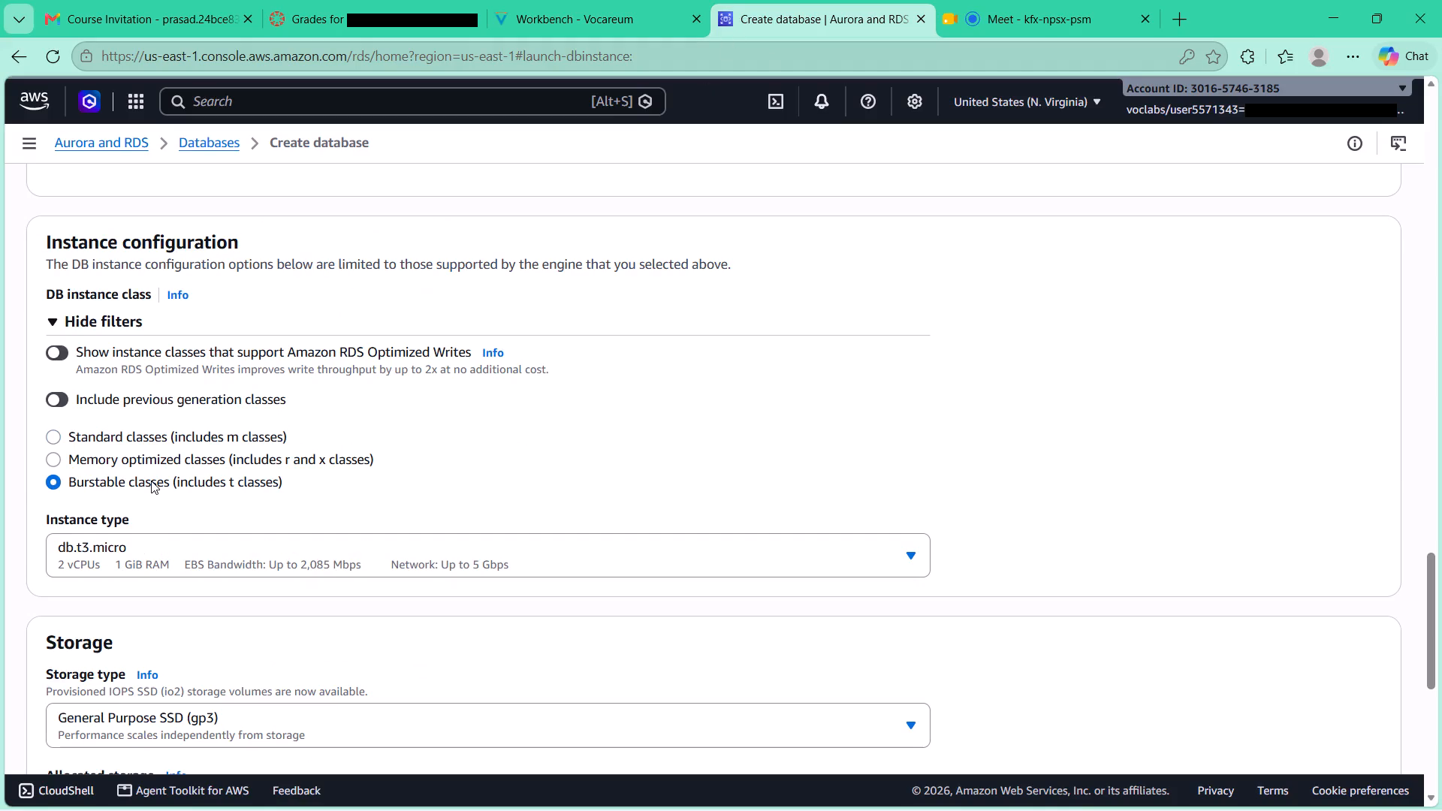
pyautogui.click(655, 14)
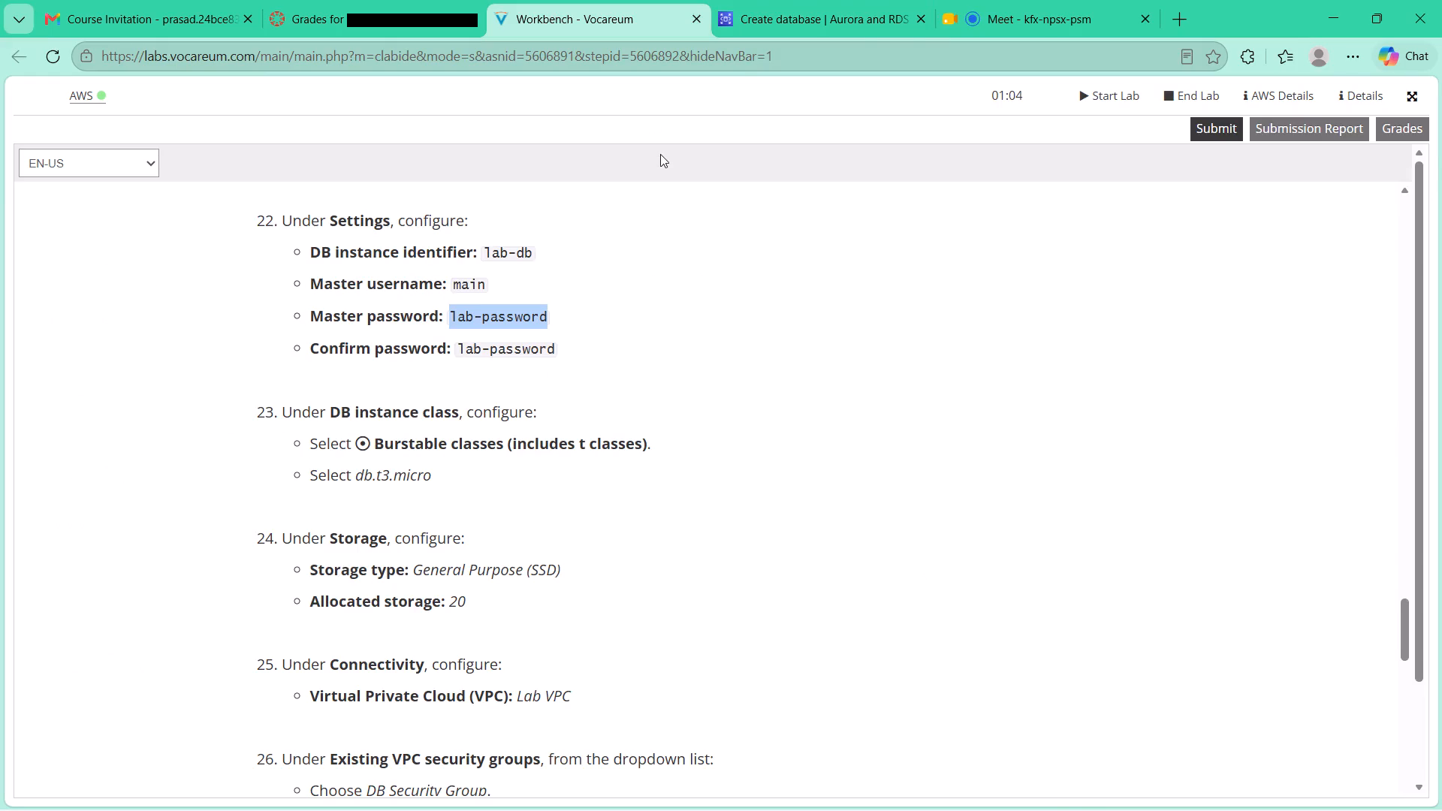
pyautogui.click(788, 6)
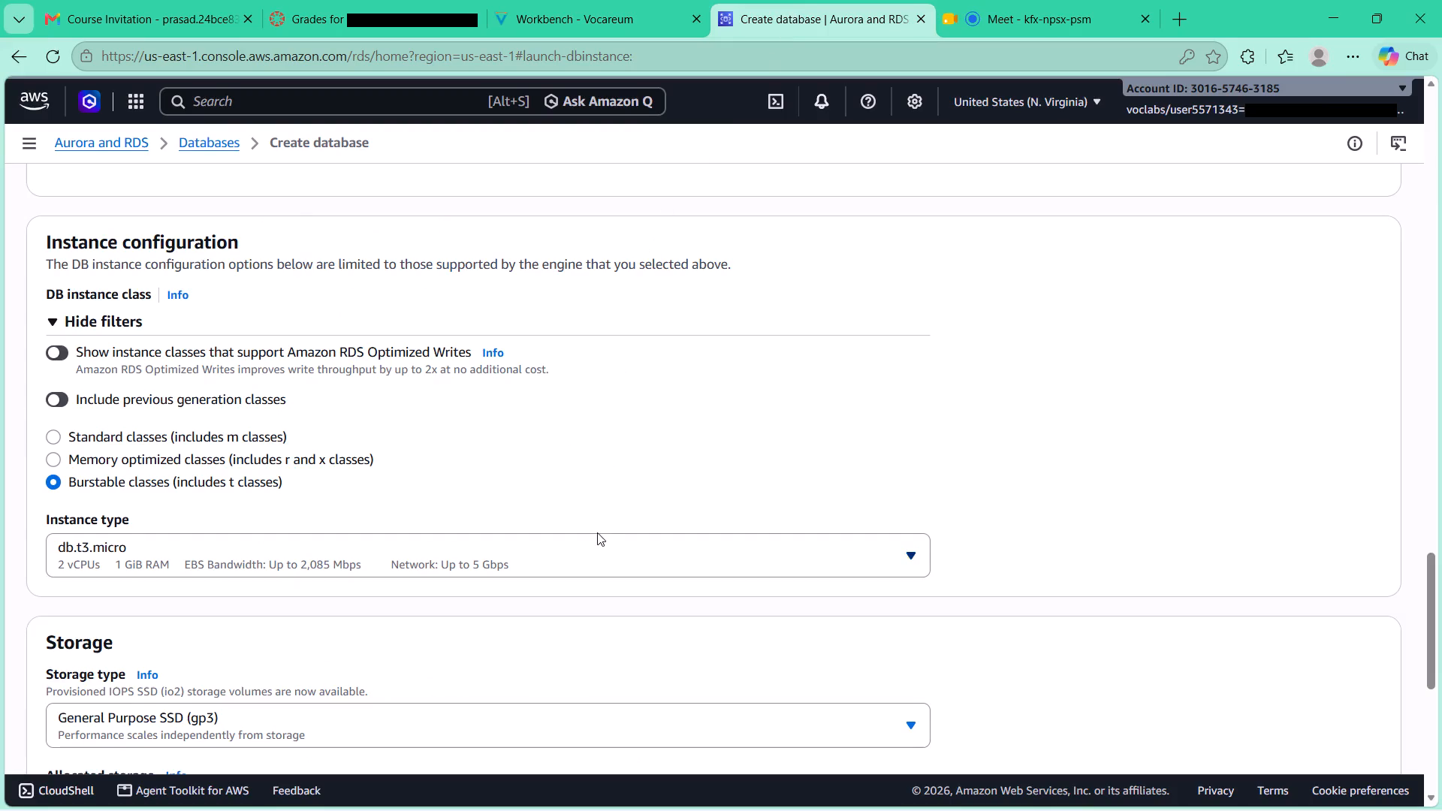
pyautogui.click(597, 532)
pyautogui.click(433, 148)
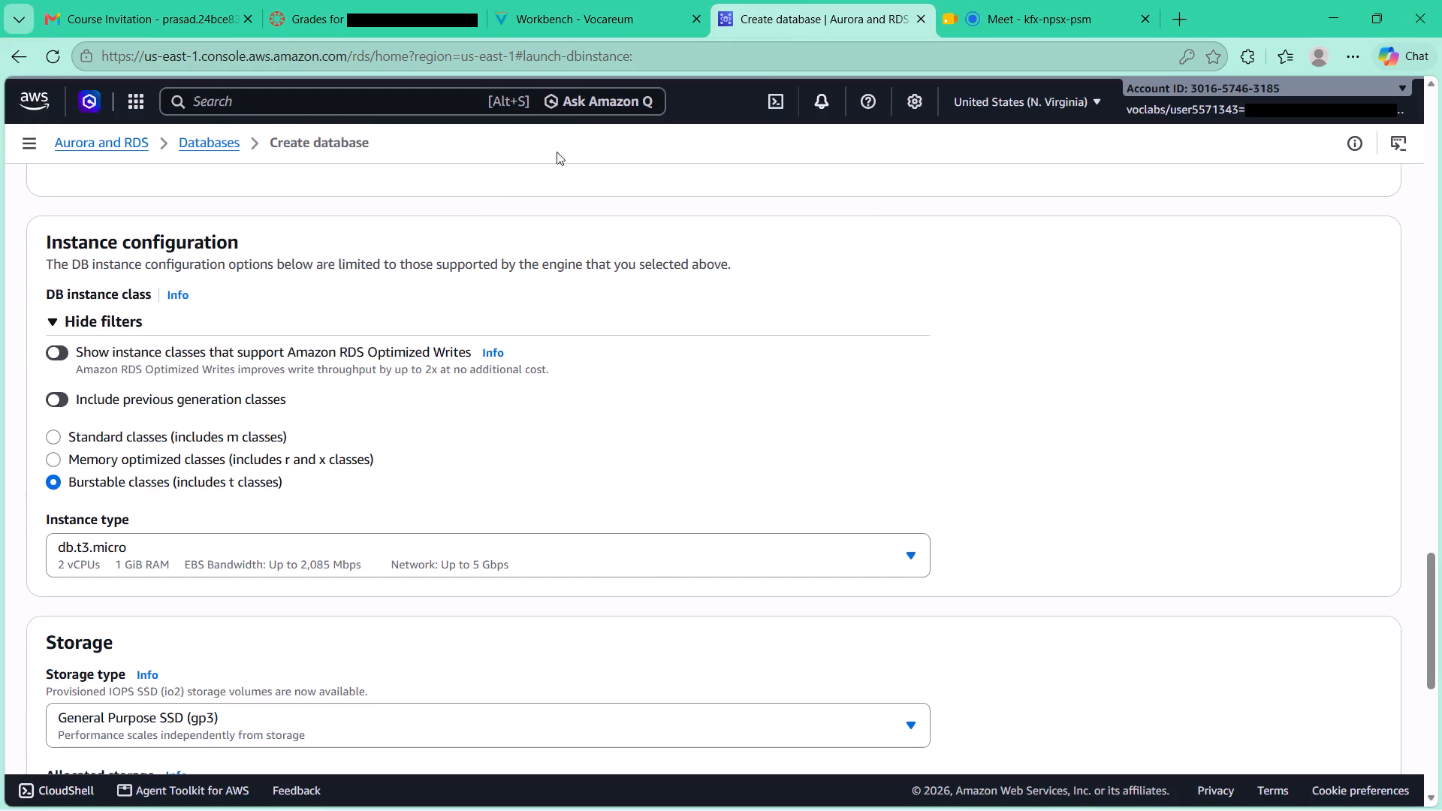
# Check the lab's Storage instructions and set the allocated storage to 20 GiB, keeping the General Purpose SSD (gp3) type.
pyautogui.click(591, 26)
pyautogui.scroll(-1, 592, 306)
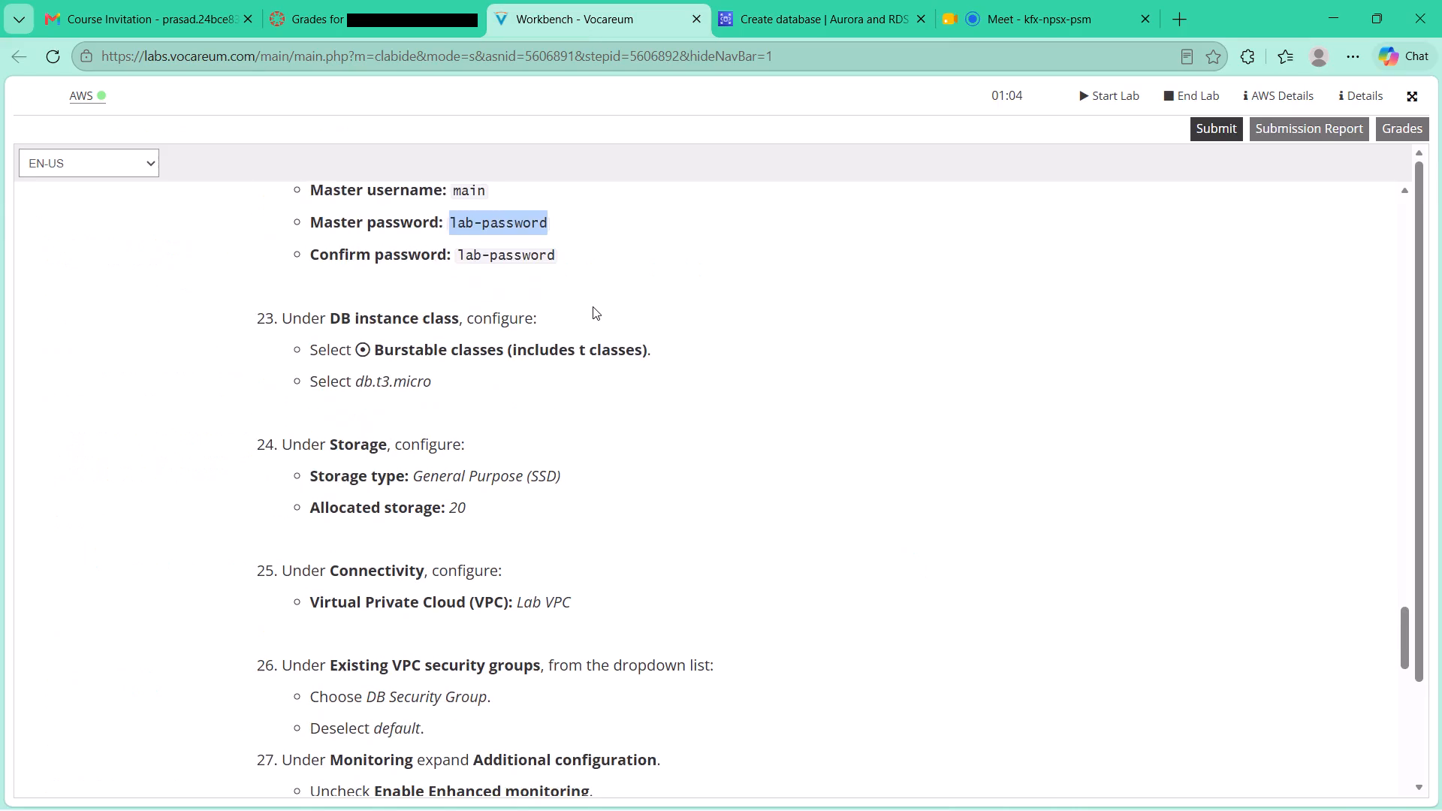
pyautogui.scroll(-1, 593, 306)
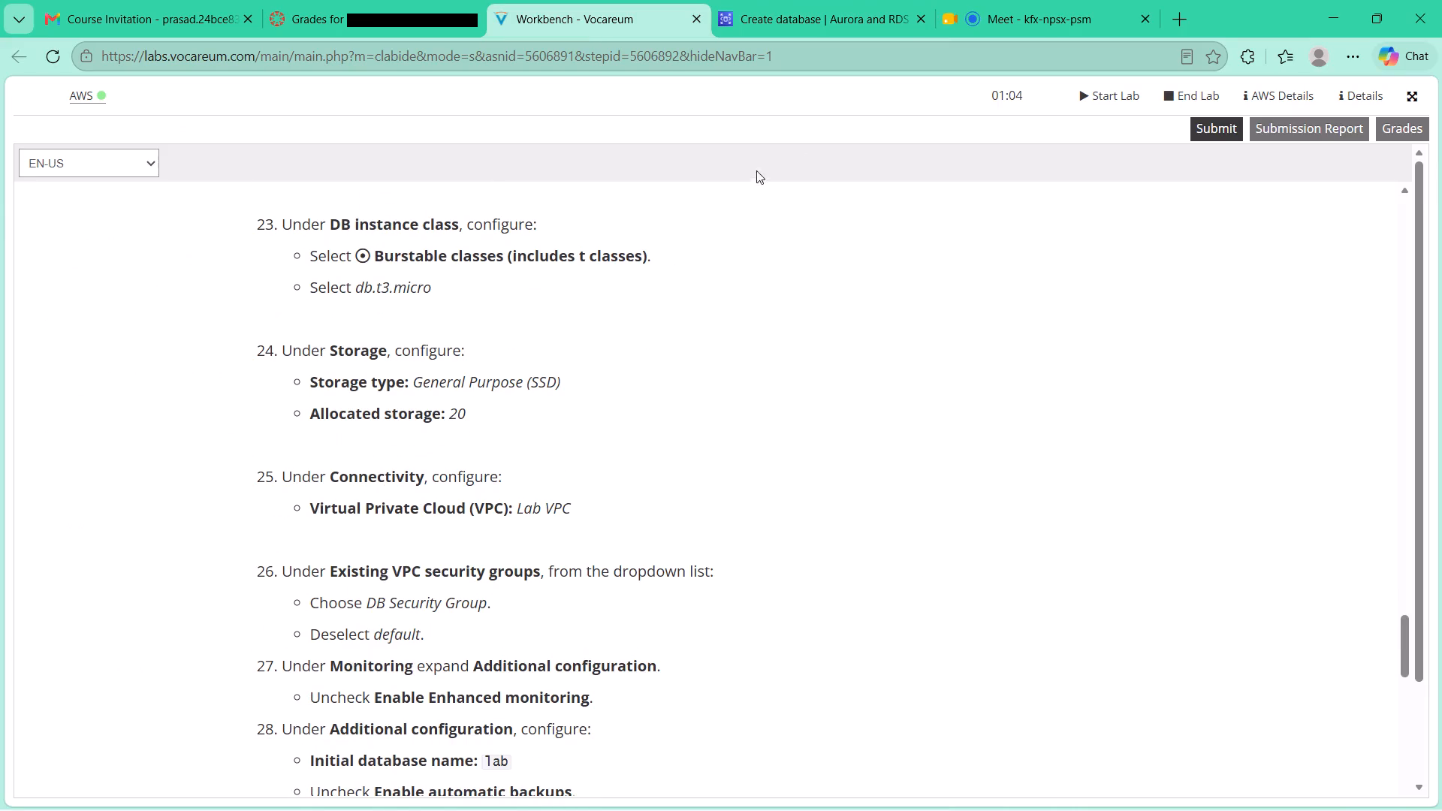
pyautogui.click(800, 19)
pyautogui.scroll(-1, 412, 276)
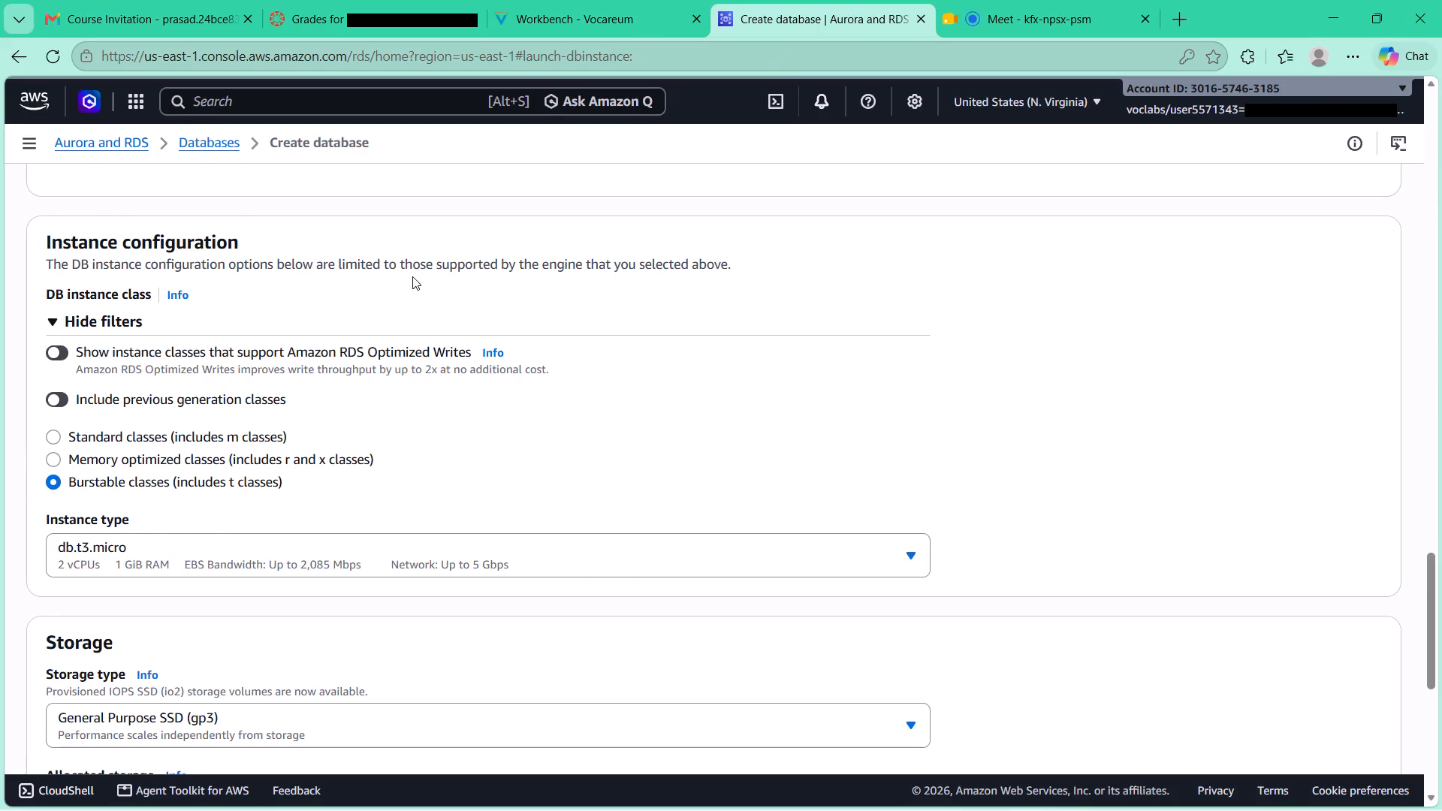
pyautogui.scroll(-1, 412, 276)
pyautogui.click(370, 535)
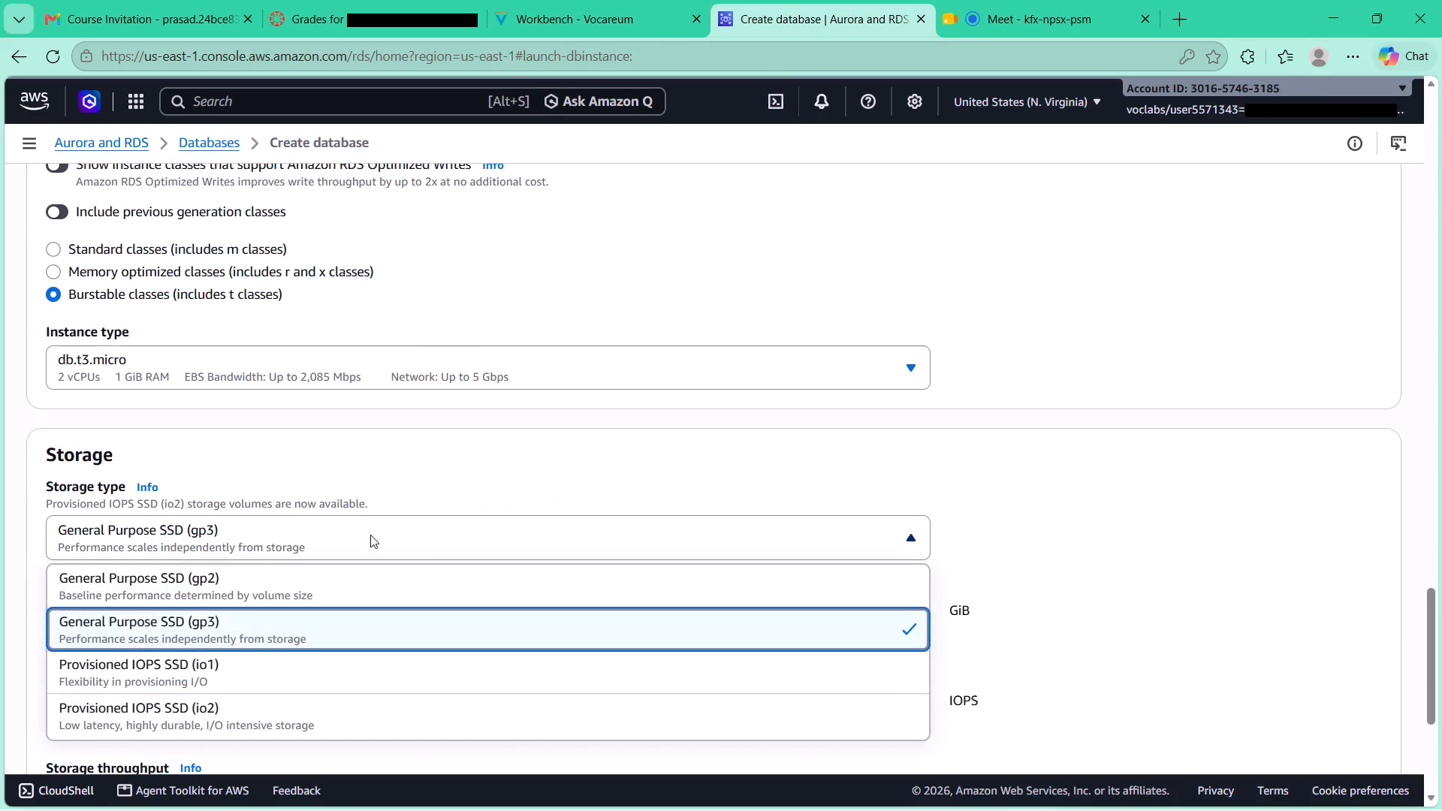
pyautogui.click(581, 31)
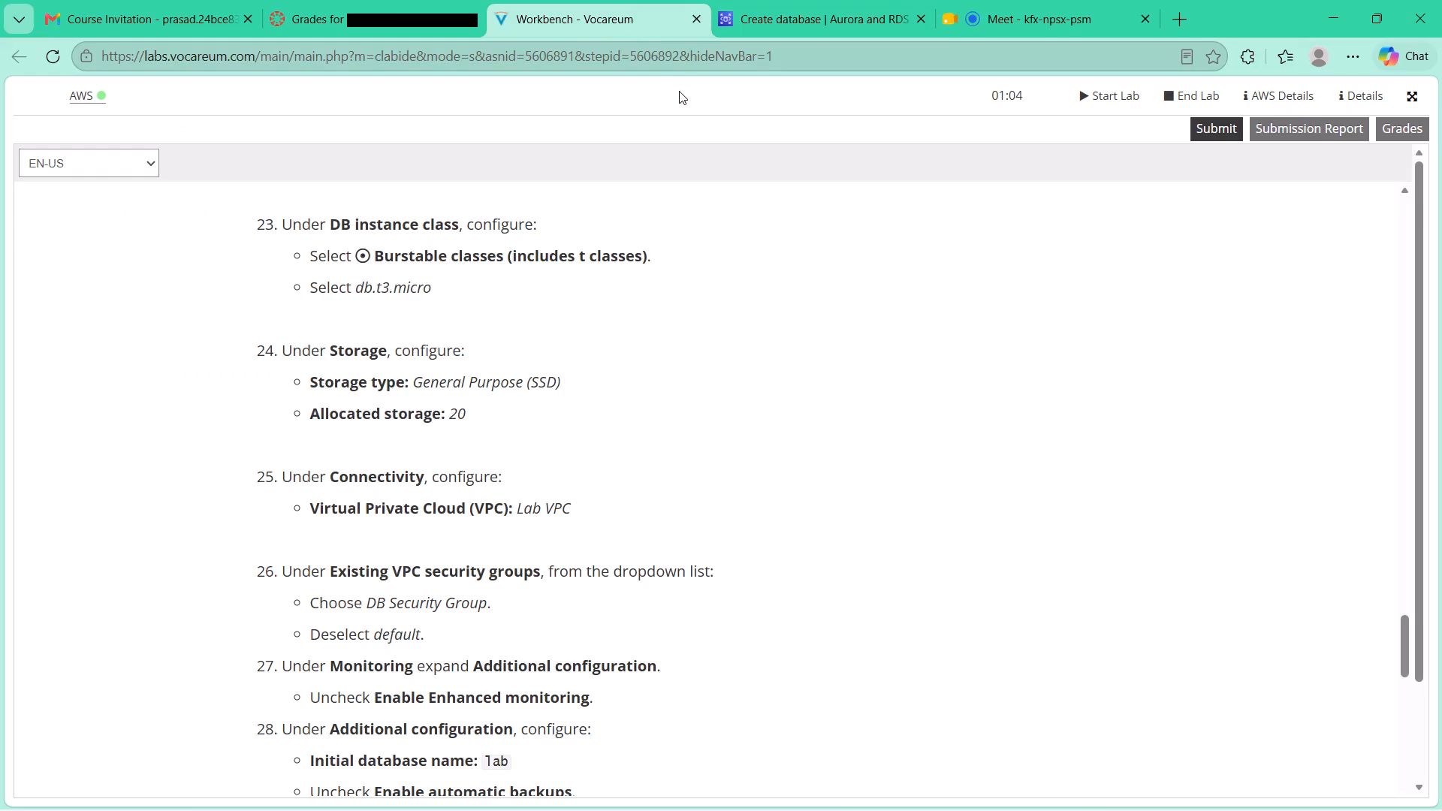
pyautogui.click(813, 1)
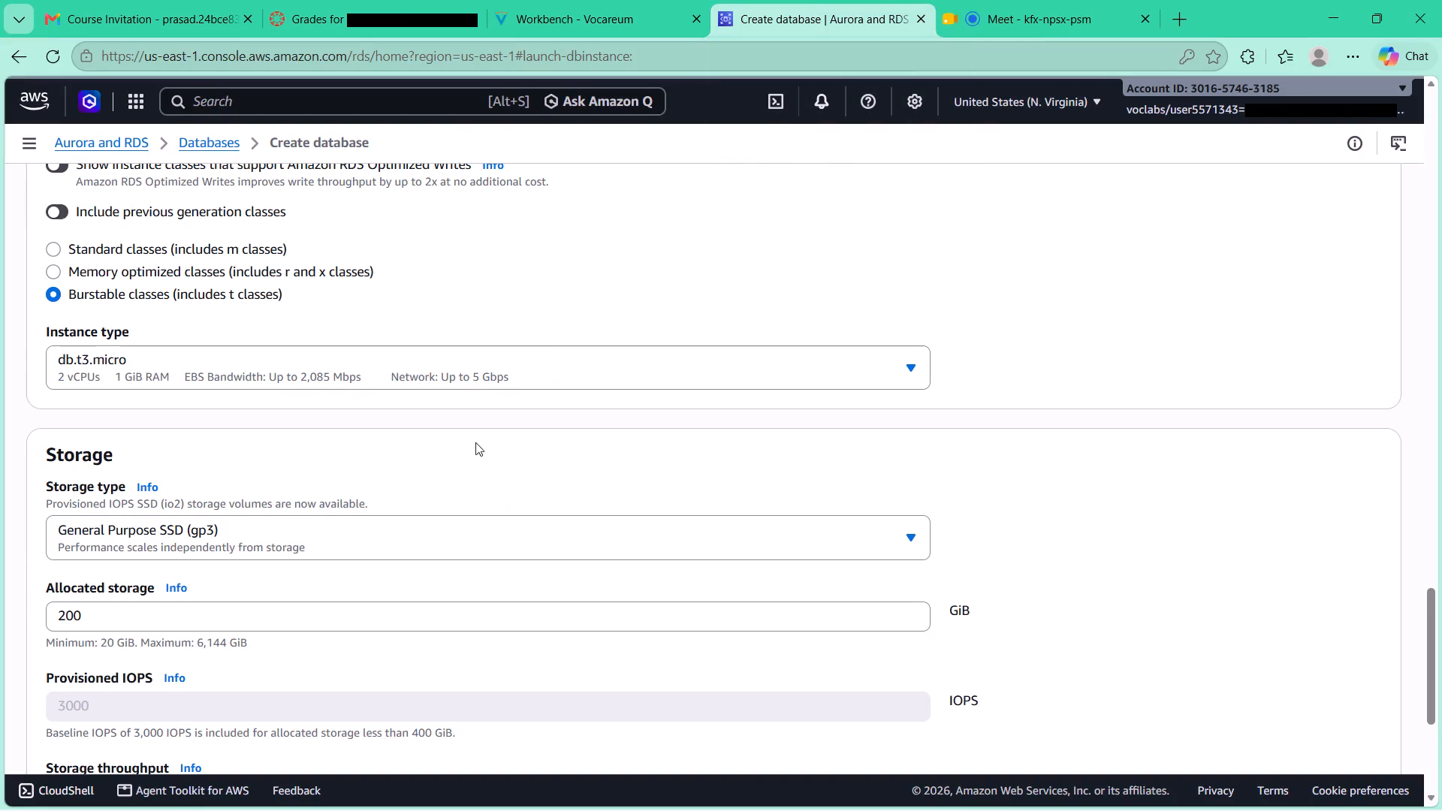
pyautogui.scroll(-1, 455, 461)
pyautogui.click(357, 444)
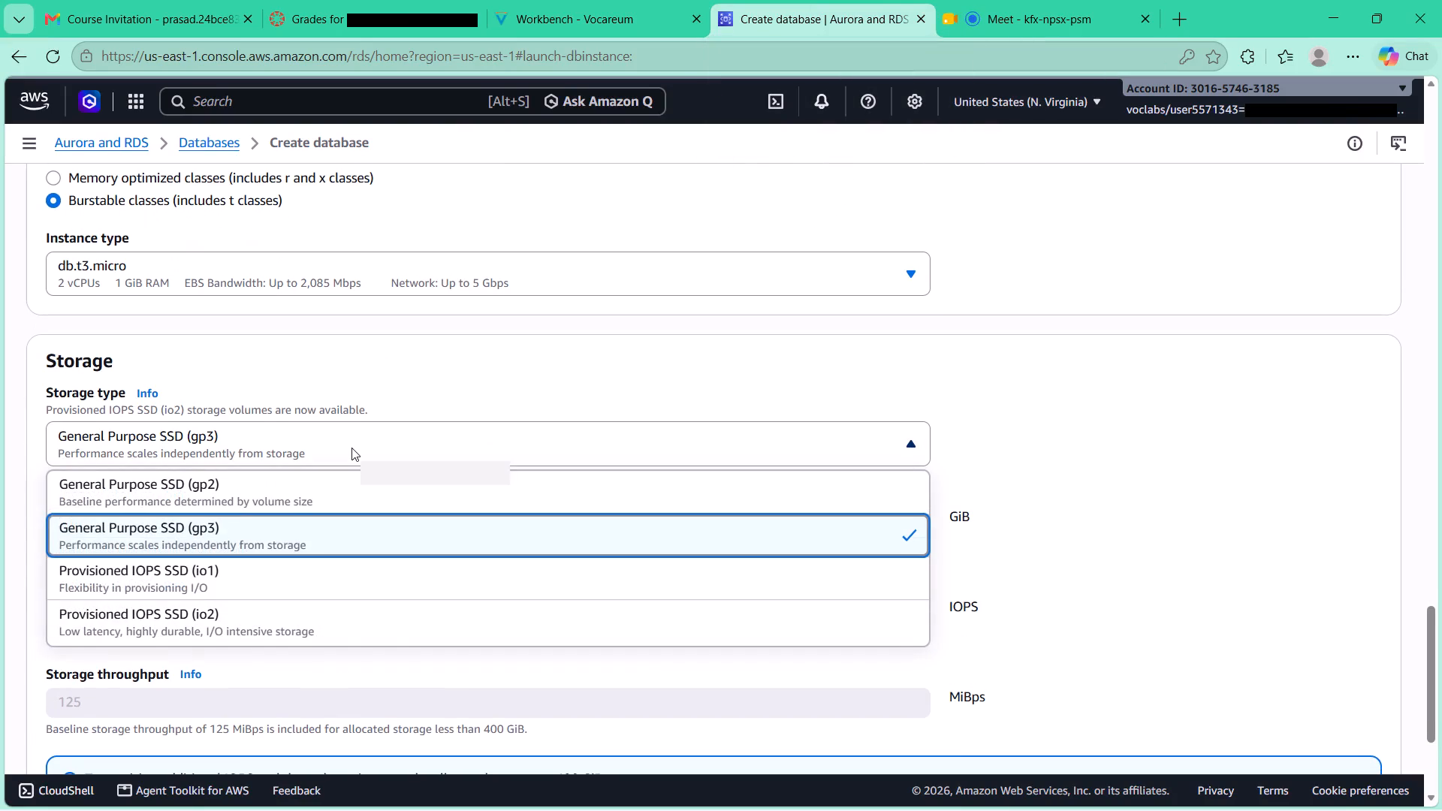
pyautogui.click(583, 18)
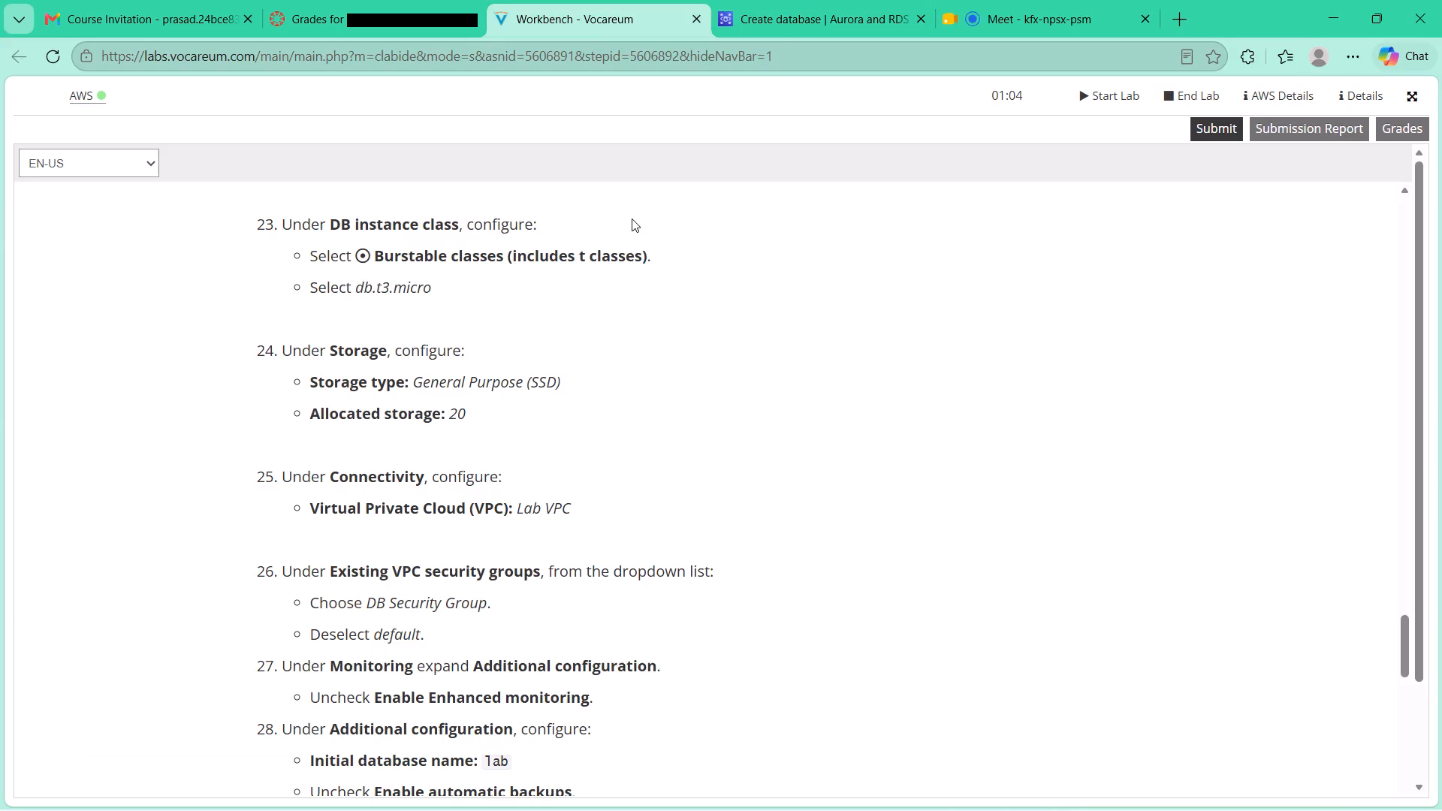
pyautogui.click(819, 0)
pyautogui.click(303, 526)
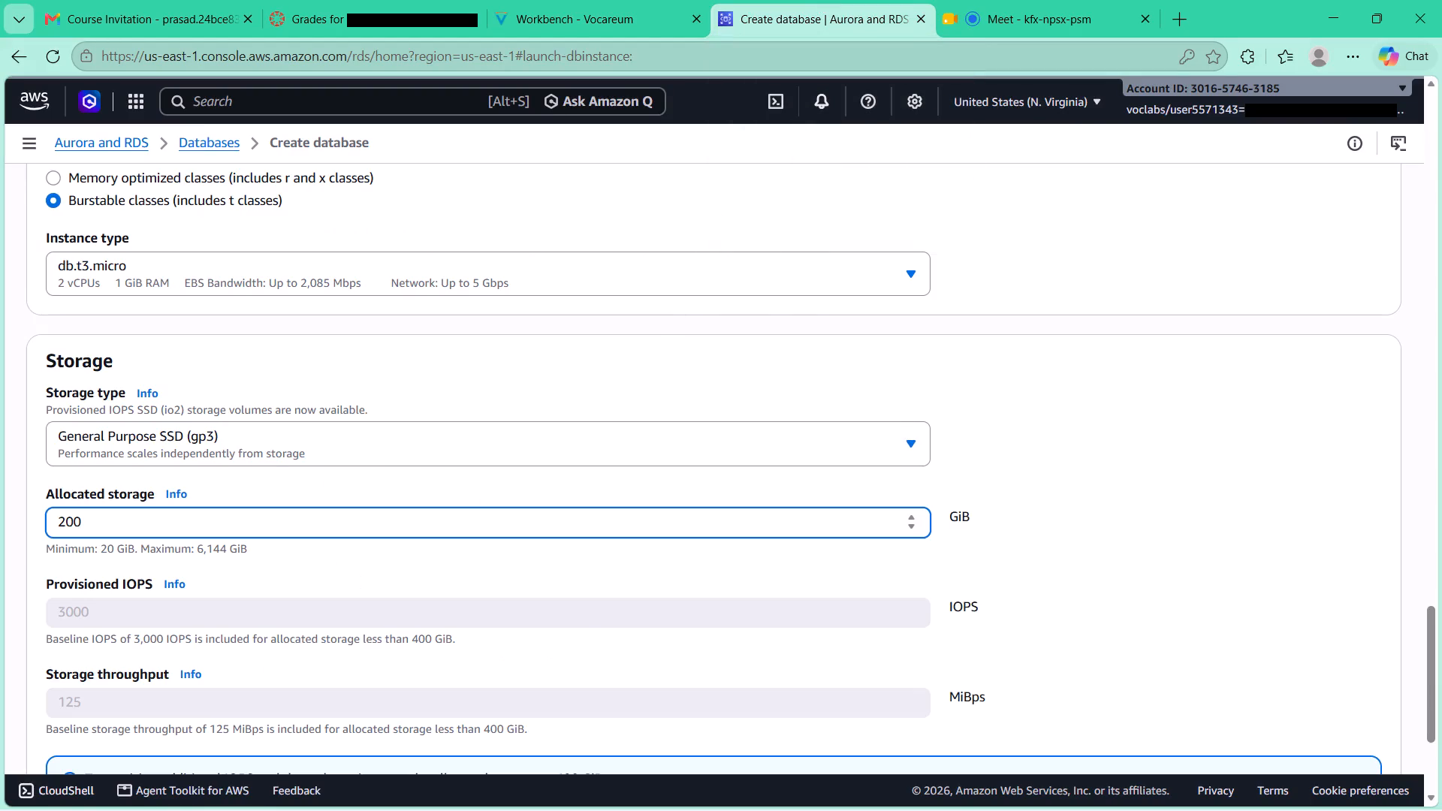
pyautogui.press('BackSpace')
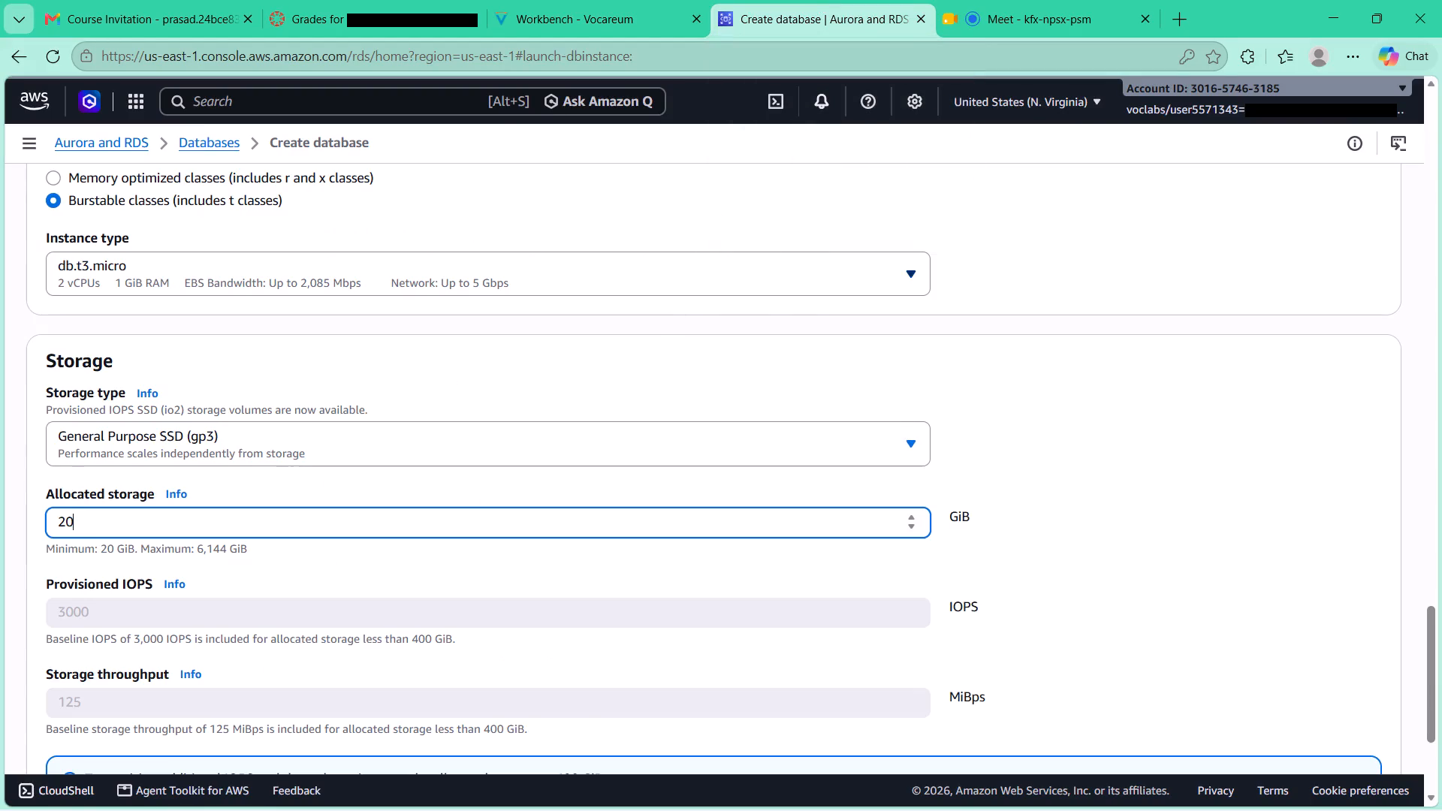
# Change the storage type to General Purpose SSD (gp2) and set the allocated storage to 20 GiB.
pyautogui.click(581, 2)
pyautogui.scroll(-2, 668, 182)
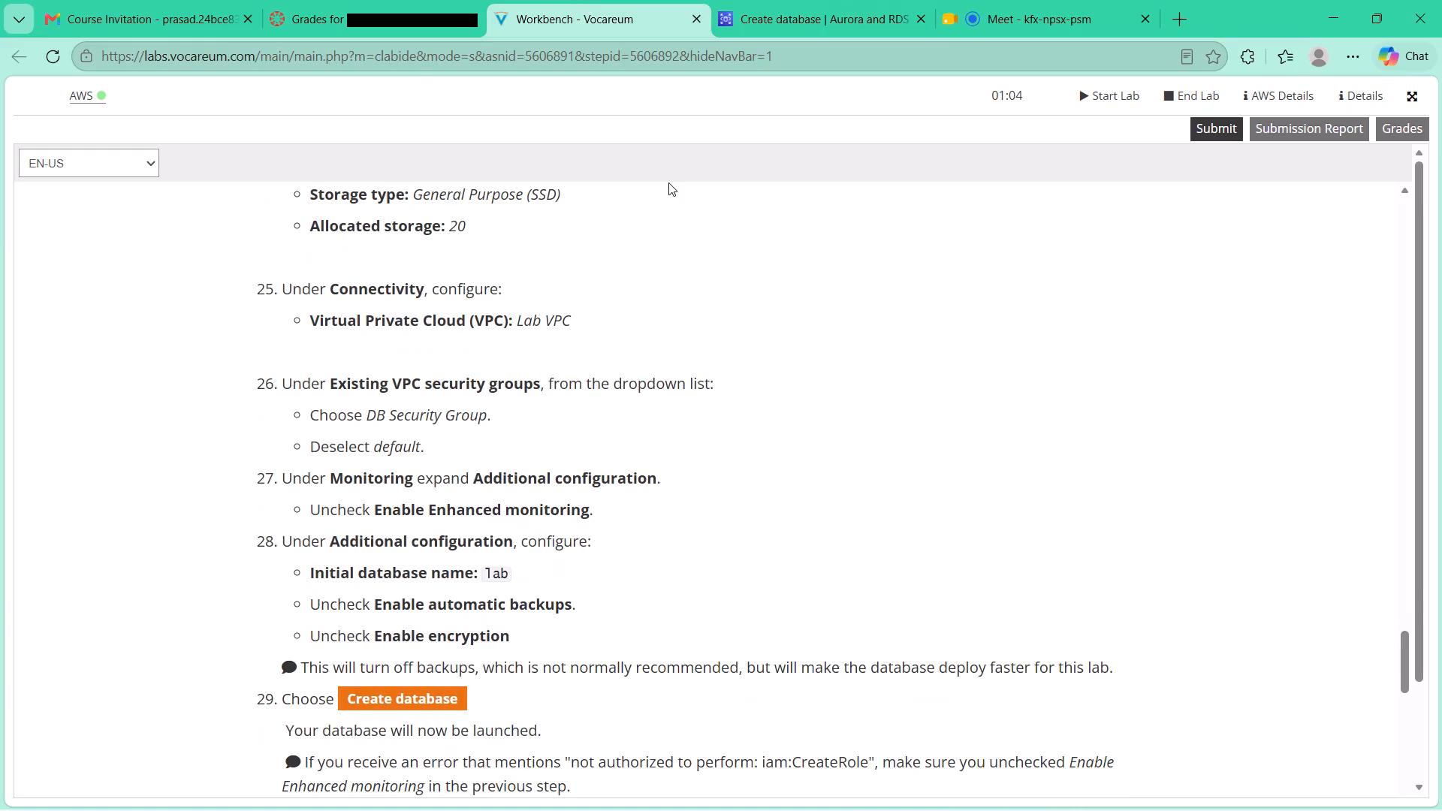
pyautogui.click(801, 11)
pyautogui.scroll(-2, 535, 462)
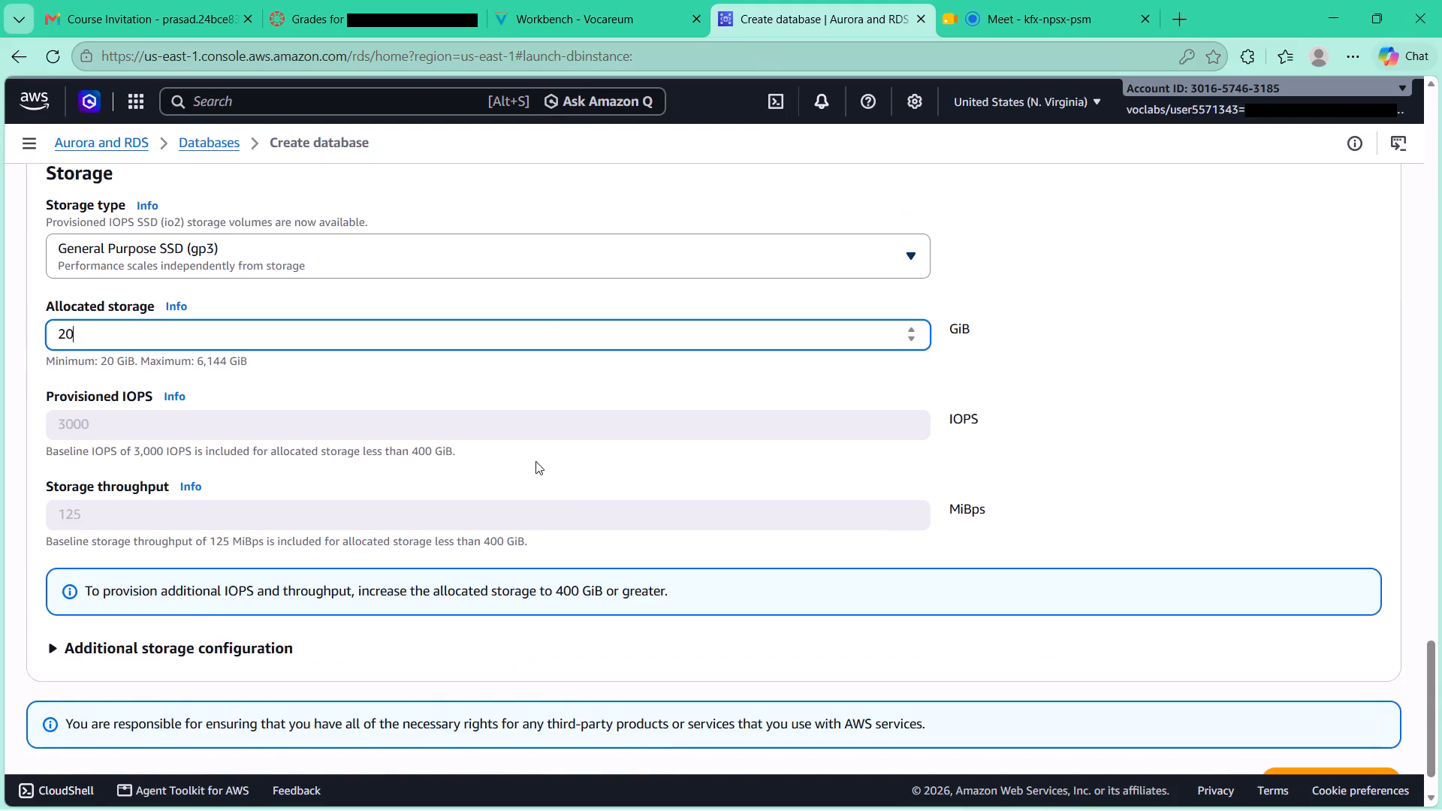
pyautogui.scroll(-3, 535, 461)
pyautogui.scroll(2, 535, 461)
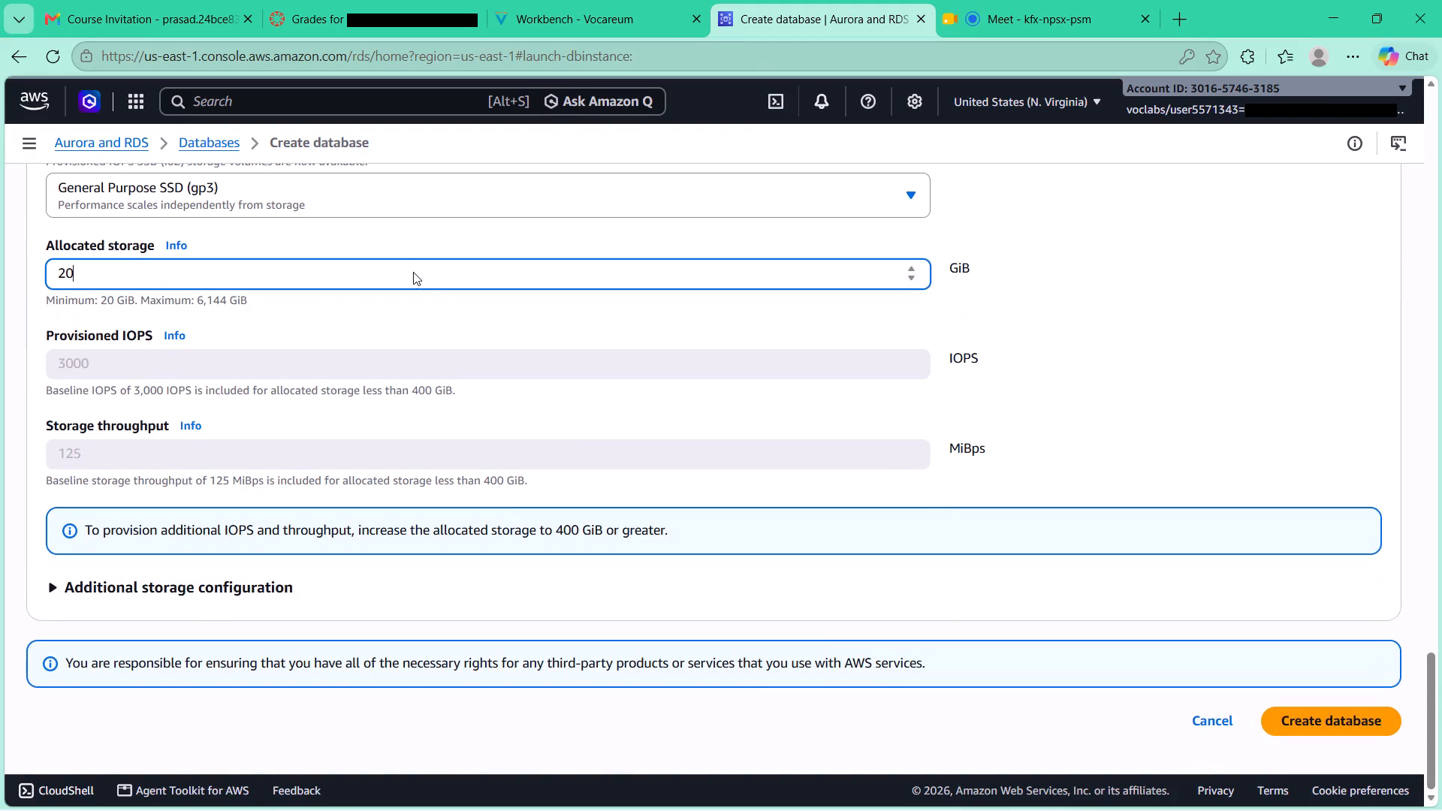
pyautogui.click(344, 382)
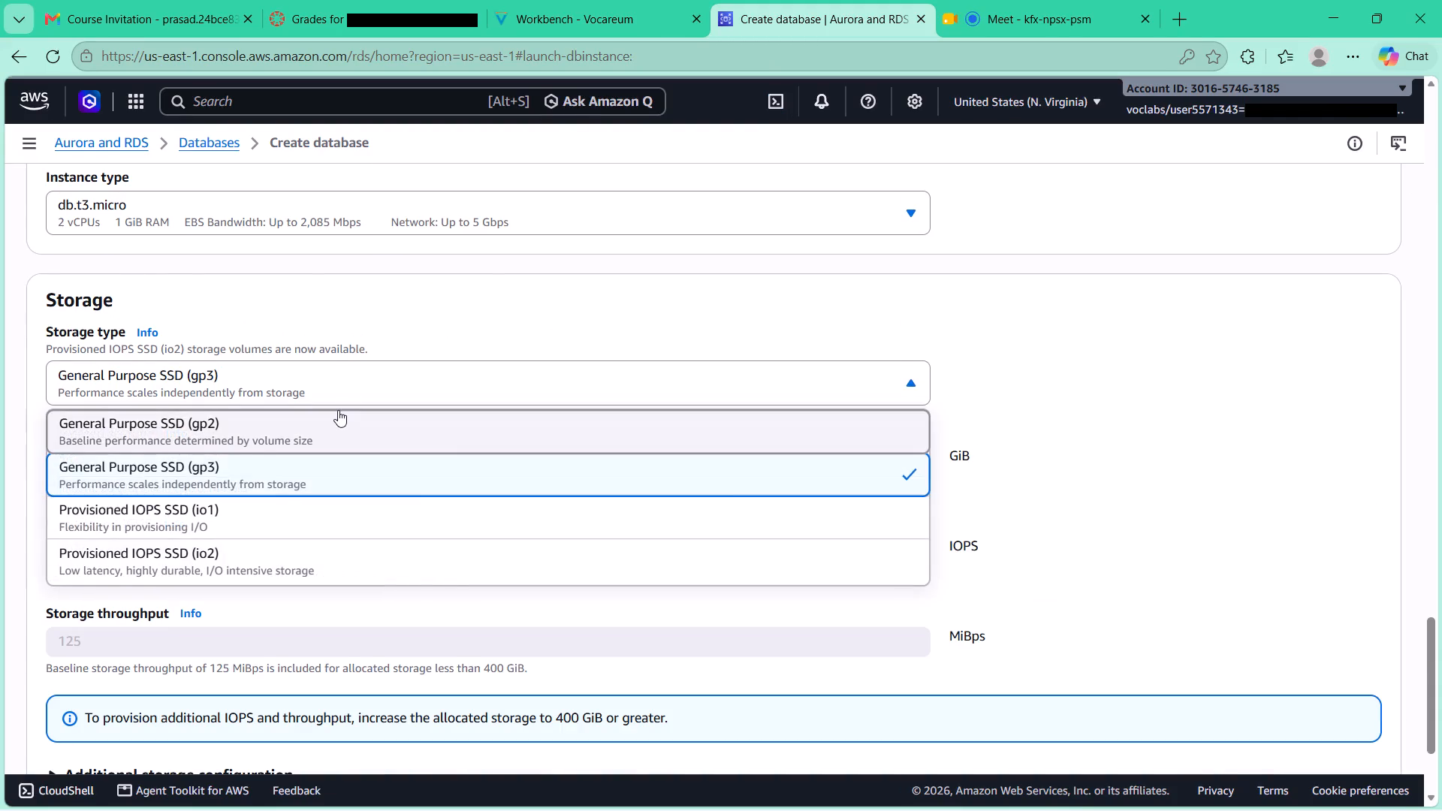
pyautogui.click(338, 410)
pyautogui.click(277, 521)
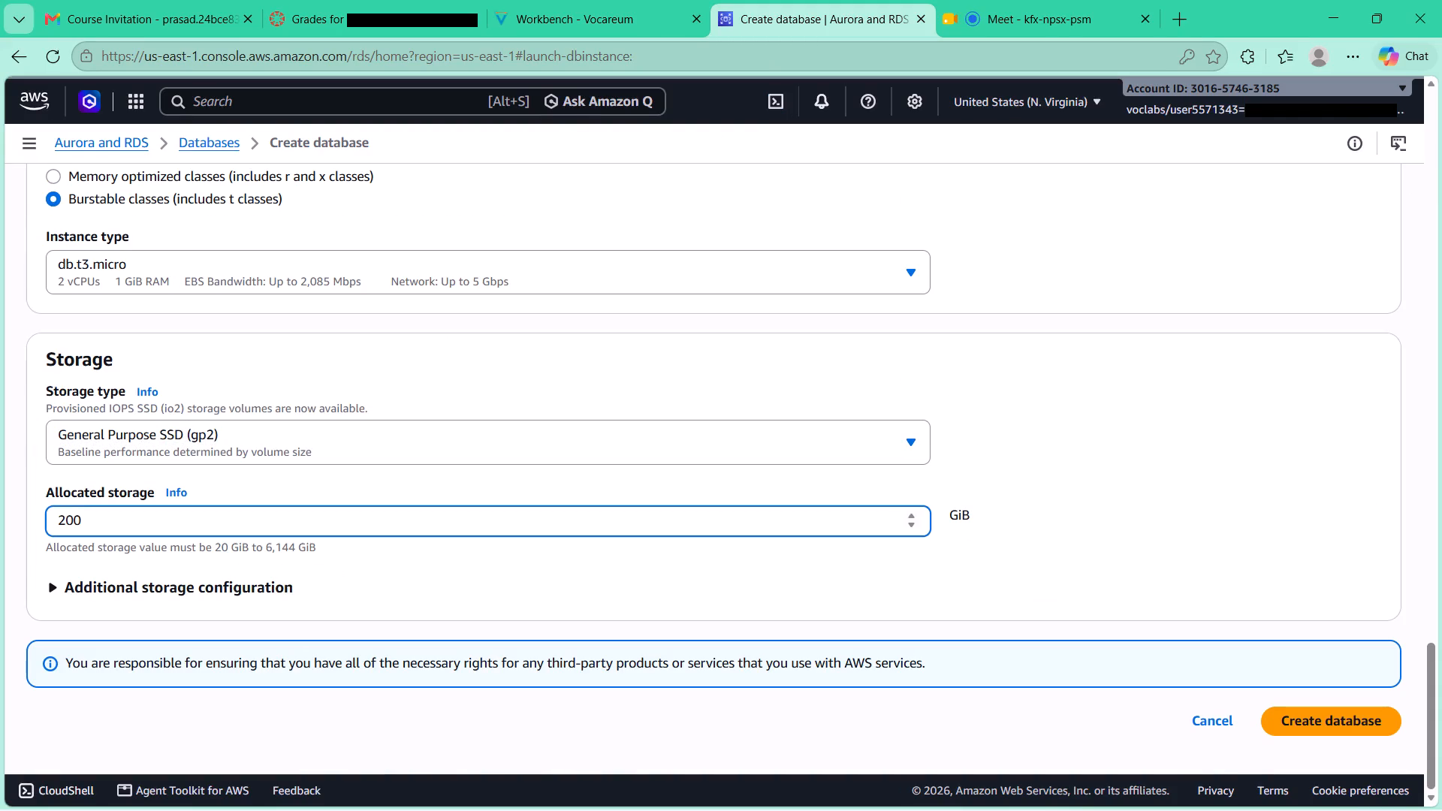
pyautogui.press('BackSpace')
# Compare the lab's connectivity, monitoring and additional configuration requirements with the rest of the form, expanding the additional storage configuration.
pyautogui.scroll(-4, 283, 535)
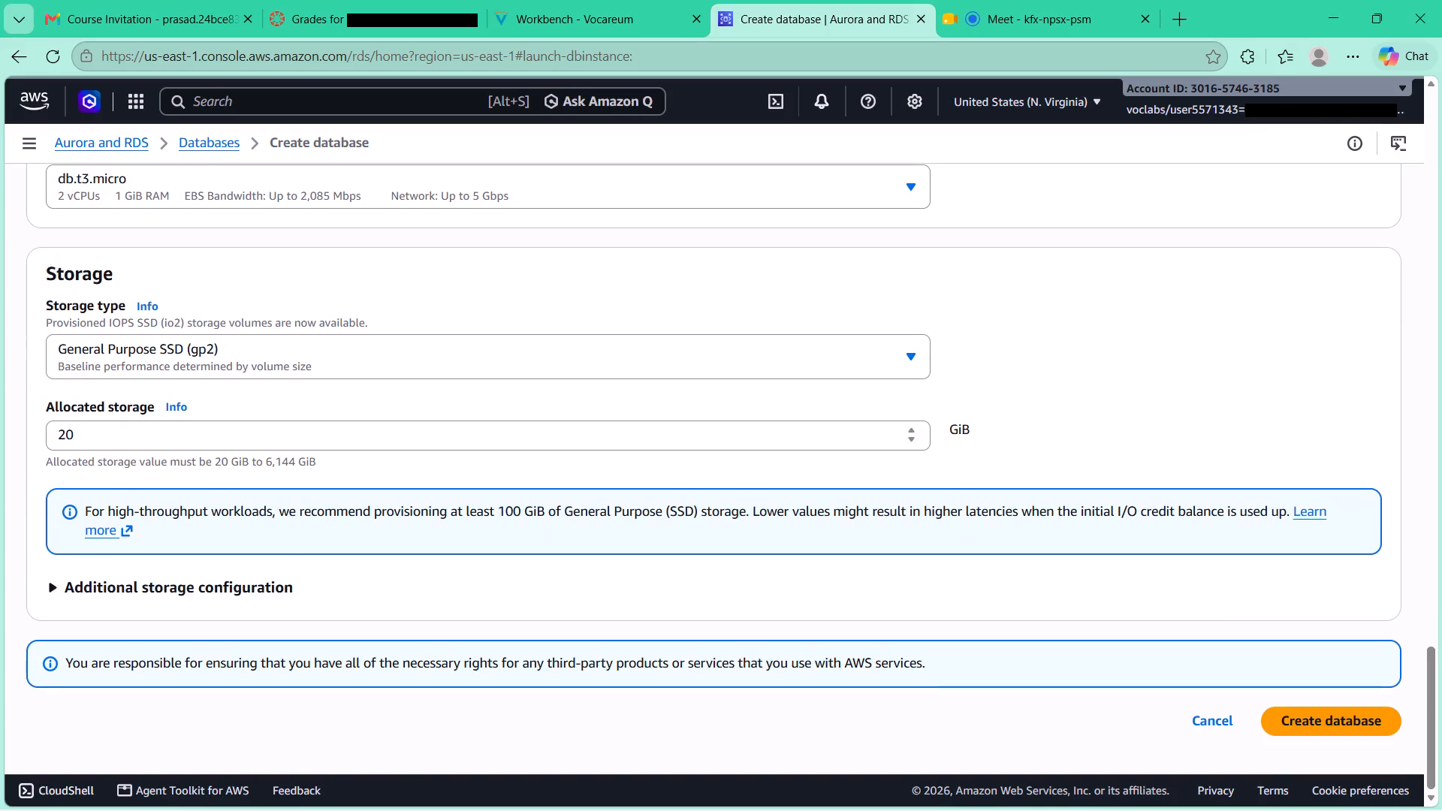
pyautogui.scroll(-7, 529, 430)
pyautogui.scroll(2, 529, 430)
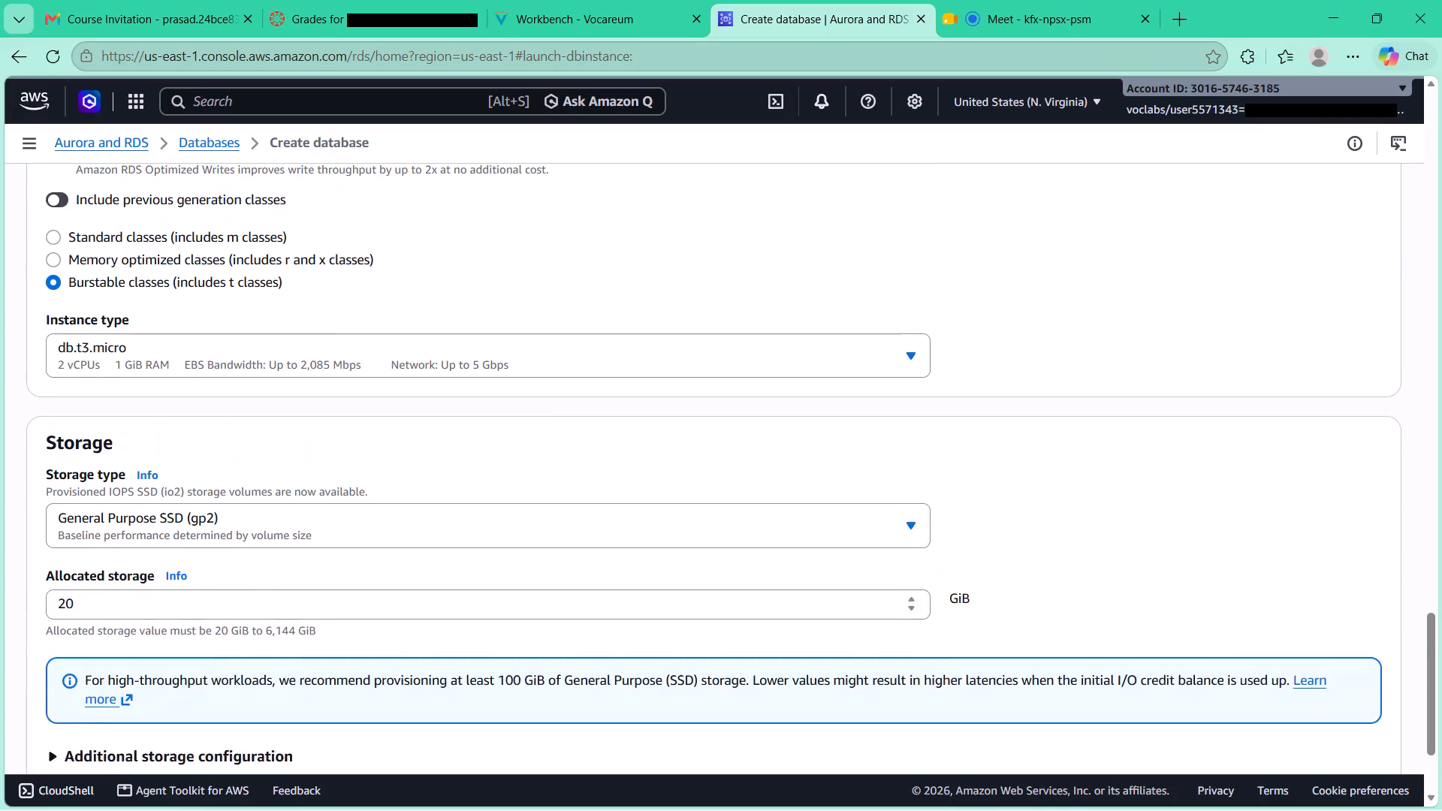
pyautogui.scroll(-15, 529, 431)
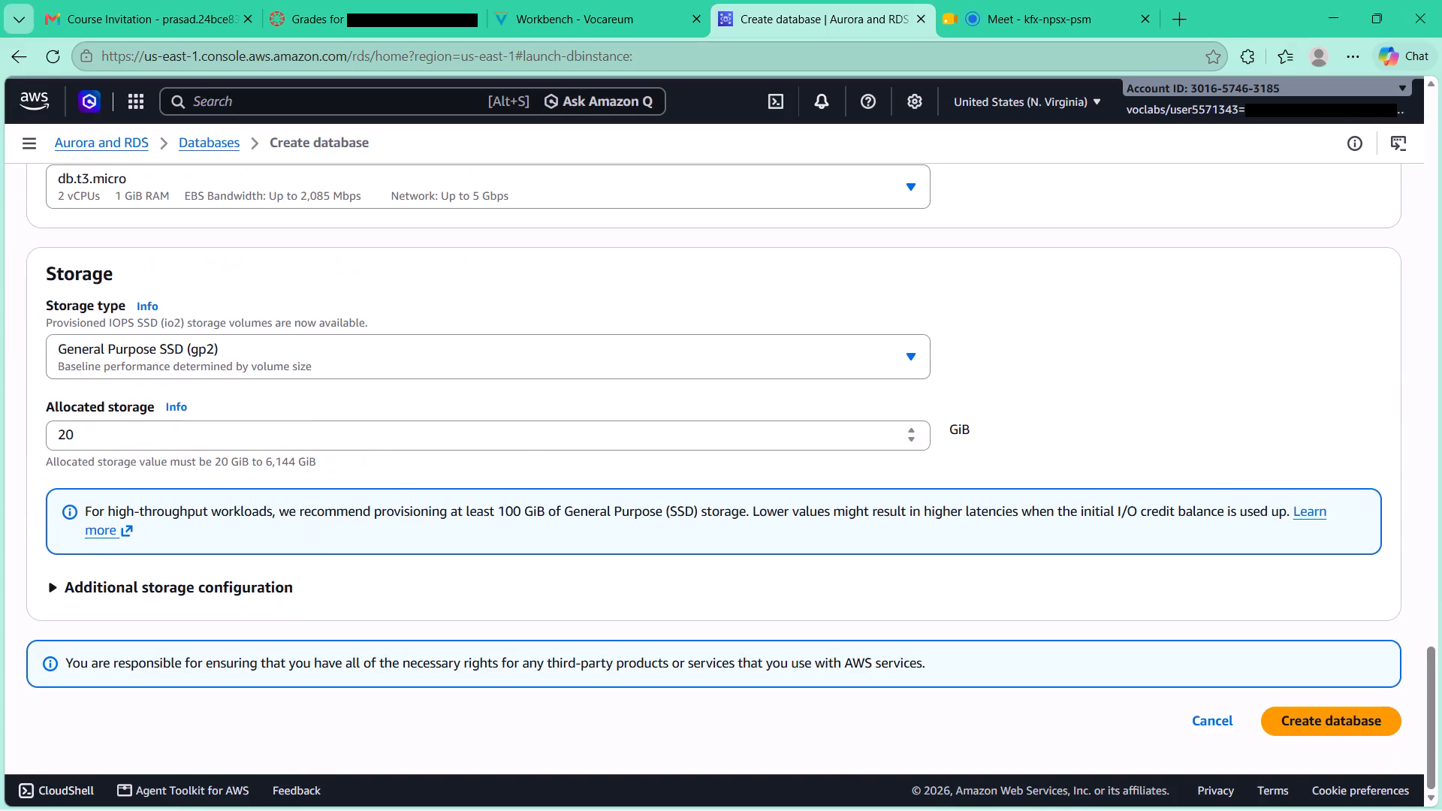
pyautogui.scroll(-1, 529, 431)
pyautogui.click(599, 14)
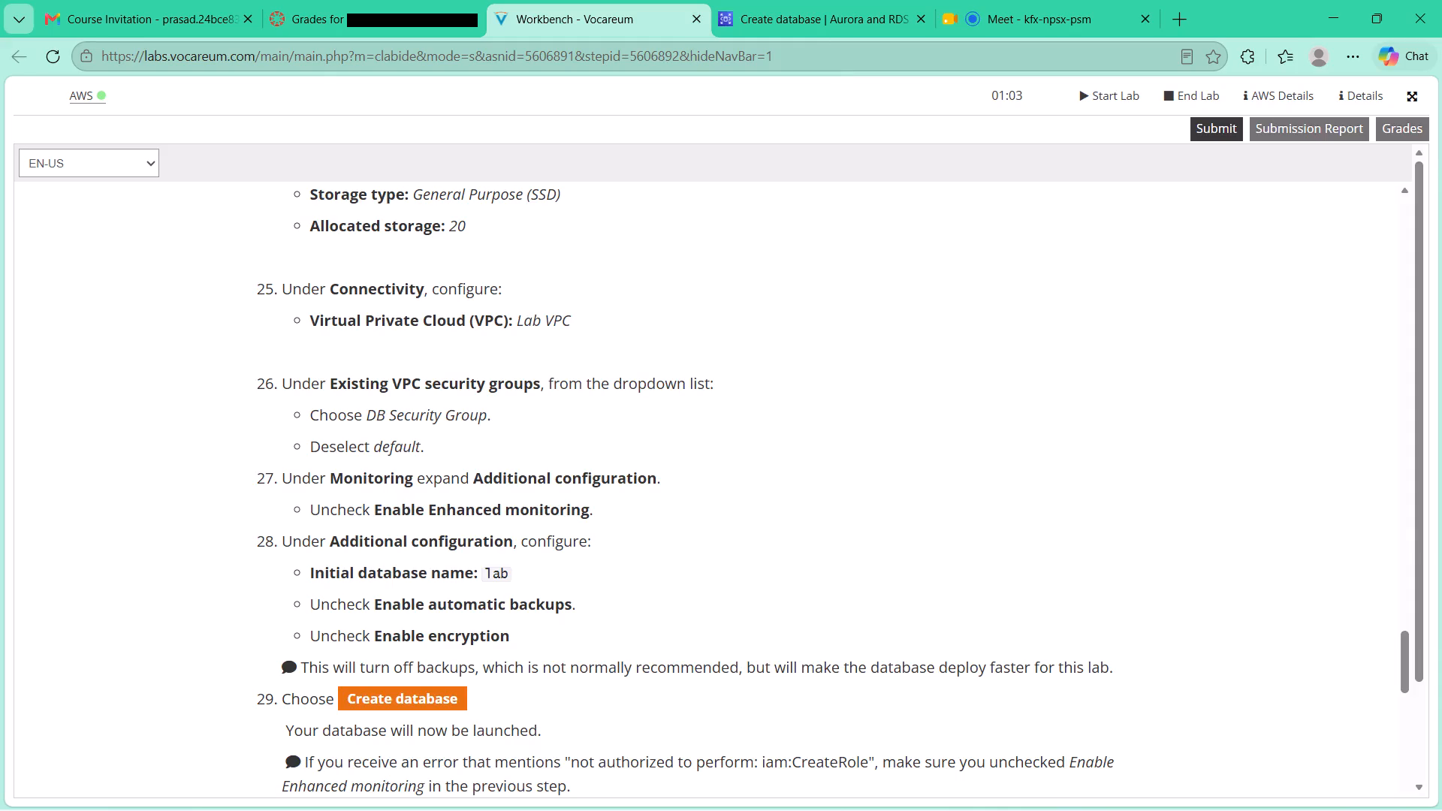
pyautogui.click(804, 0)
pyautogui.click(807, 14)
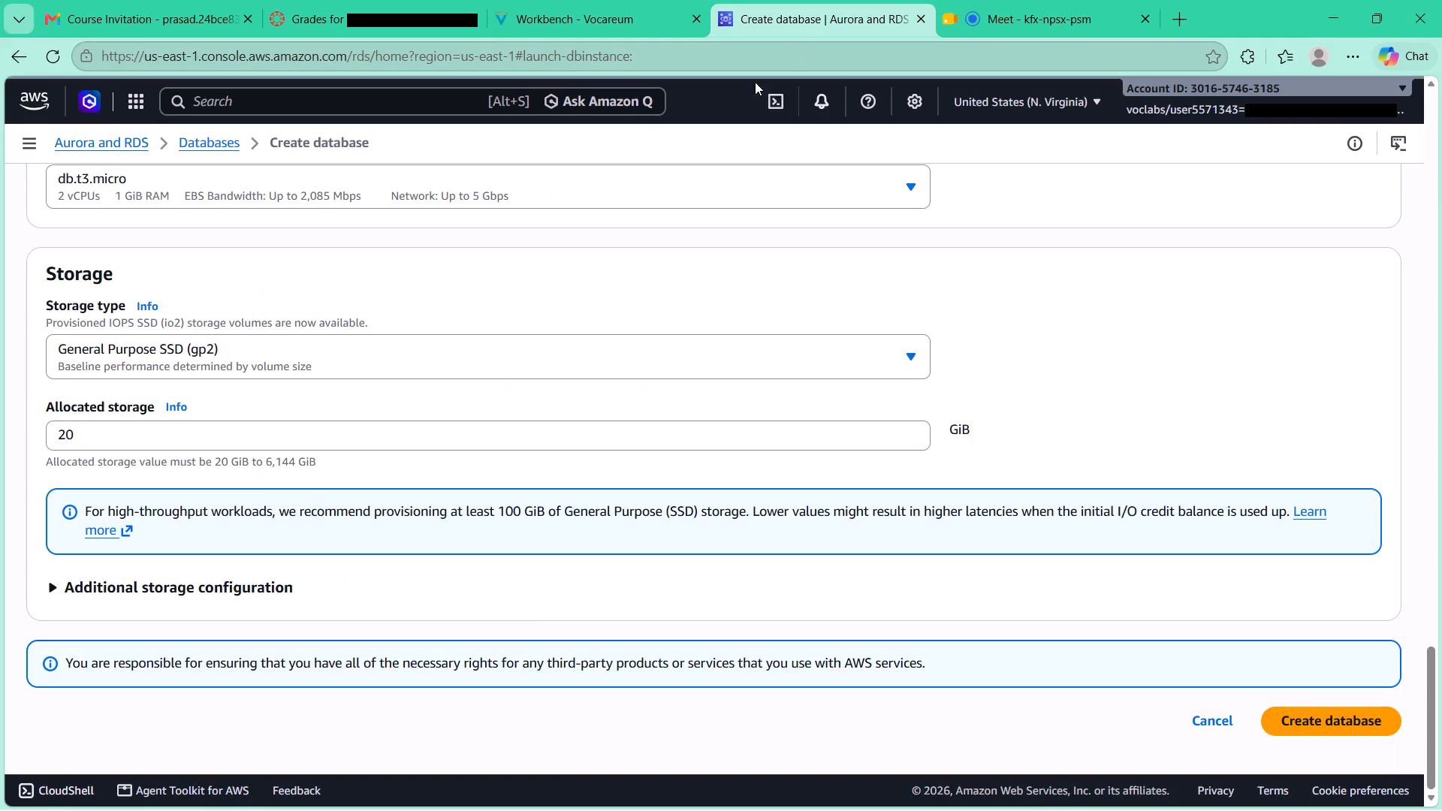
pyautogui.click(167, 586)
pyautogui.scroll(-3, 186, 568)
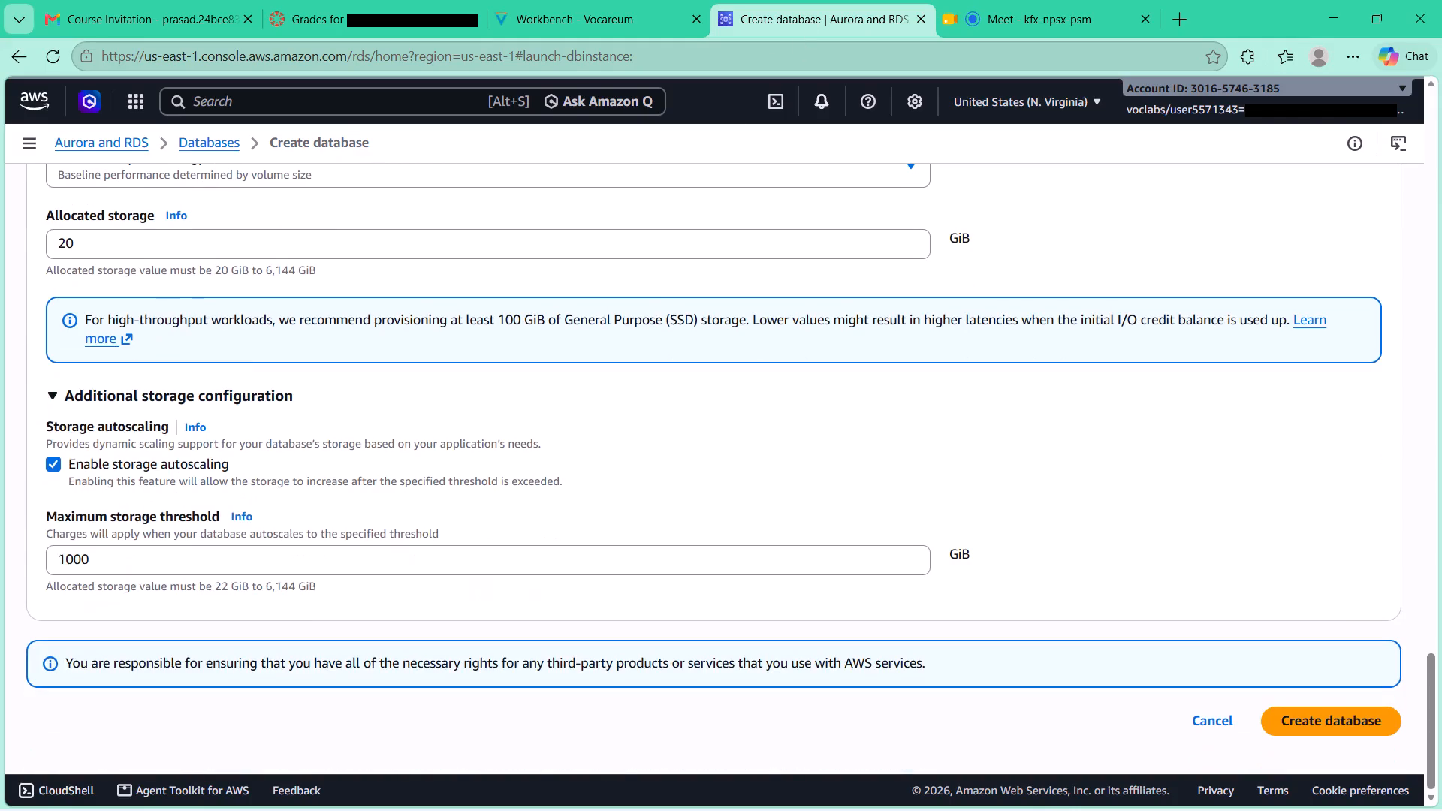
pyautogui.click(496, 20)
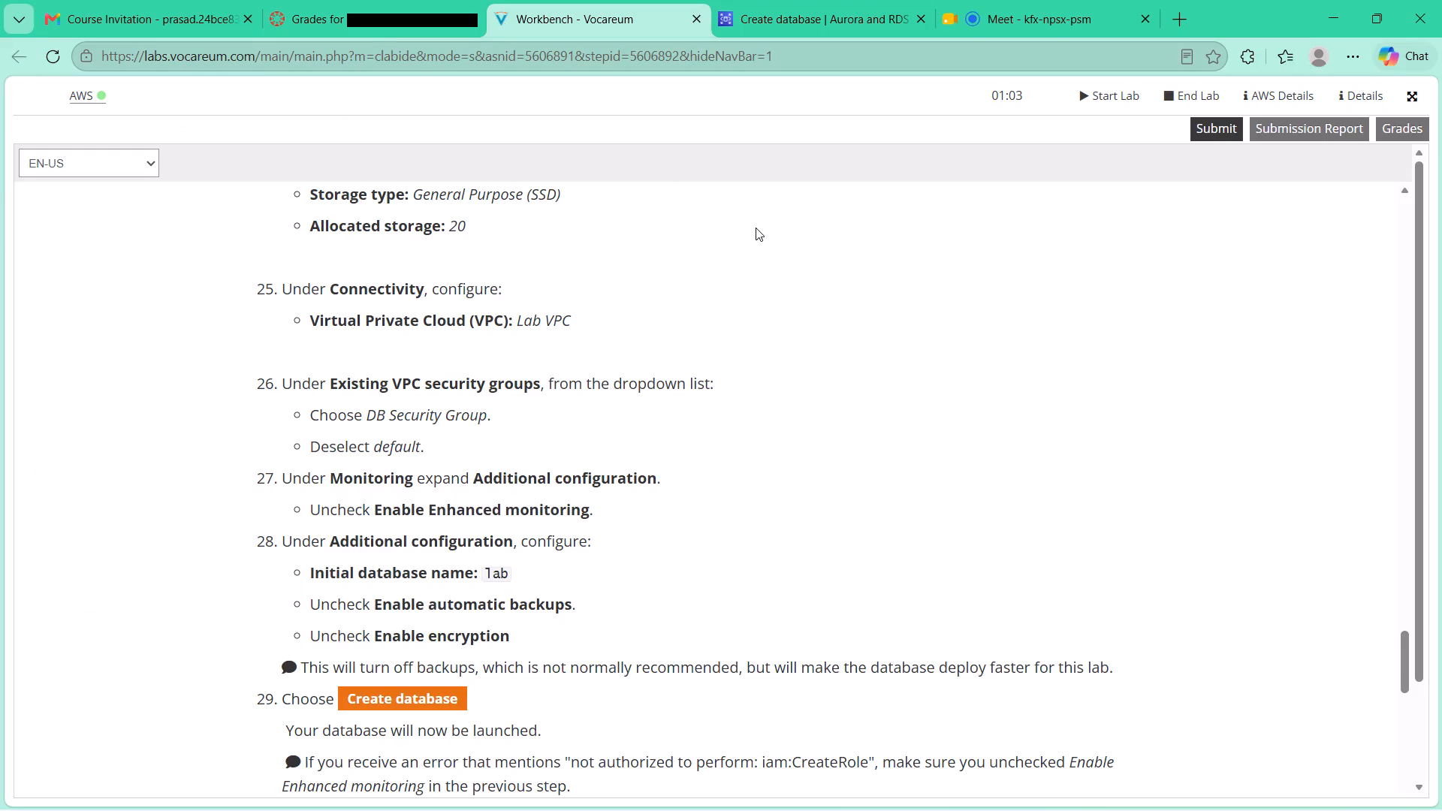
pyautogui.click(857, 21)
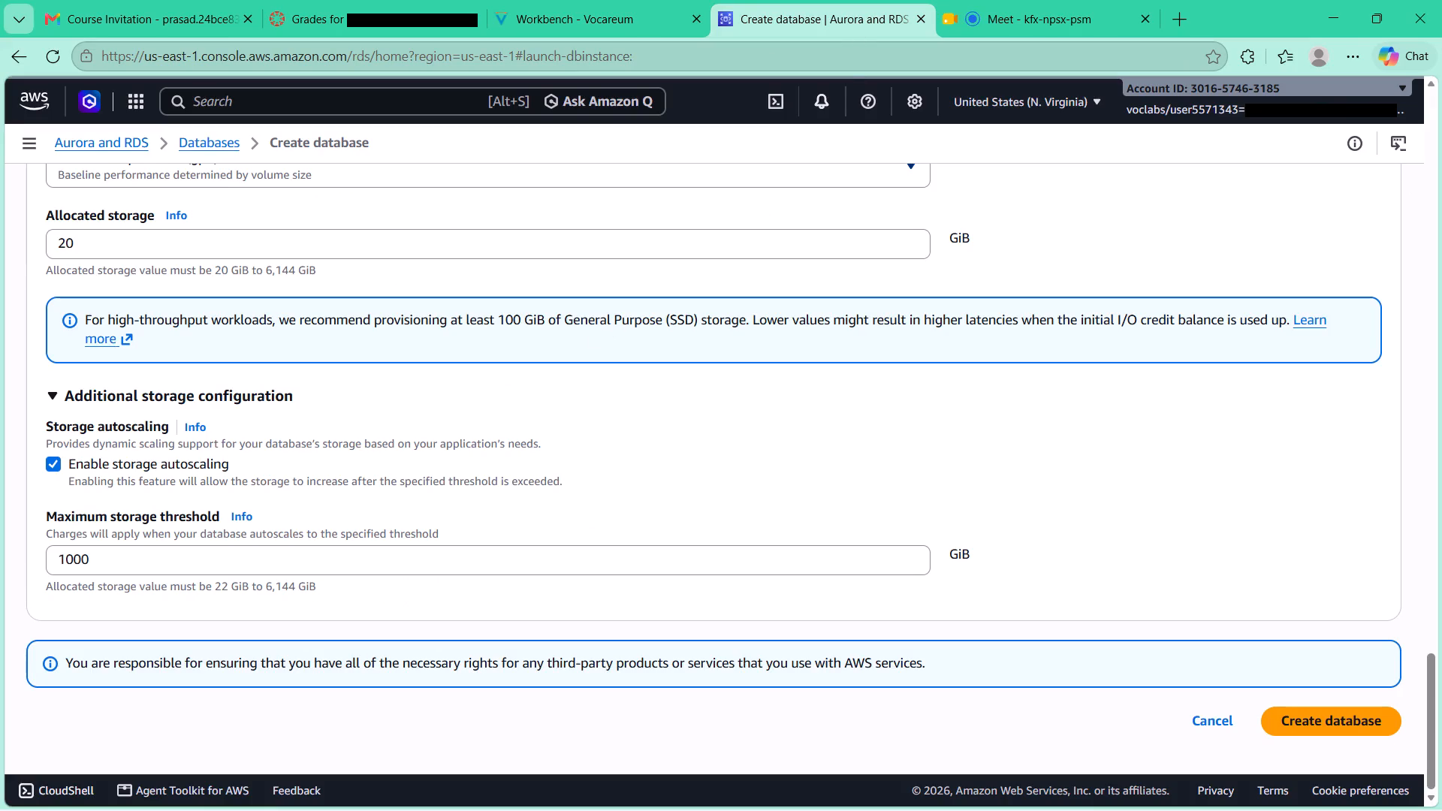
pyautogui.scroll(-3, 589, 338)
# Switch the storage type to General Purpose SSD (gp3) and set the allocated storage to 20 GiB.
pyautogui.scroll(2, 218, 378)
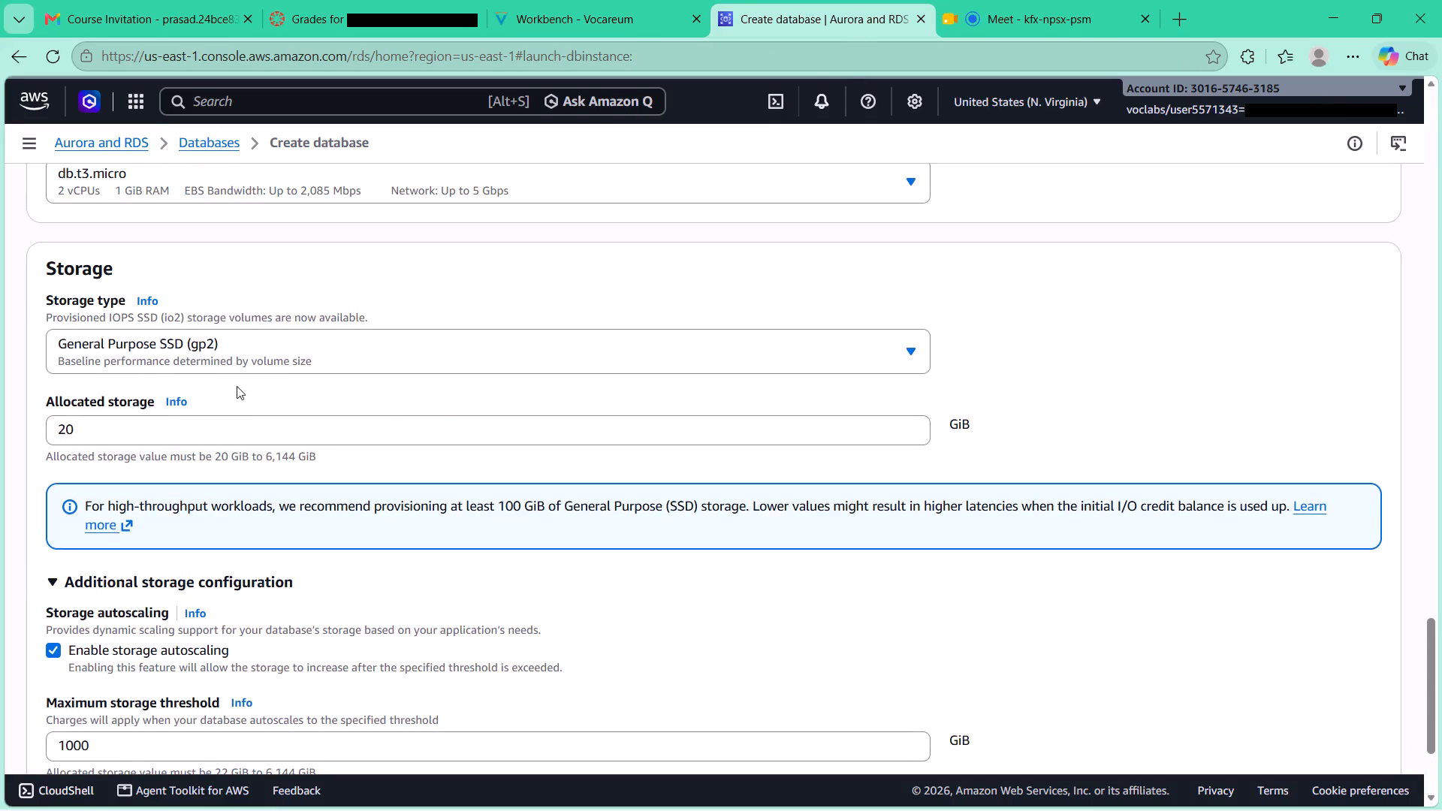
pyautogui.scroll(1, 252, 390)
pyautogui.click(337, 435)
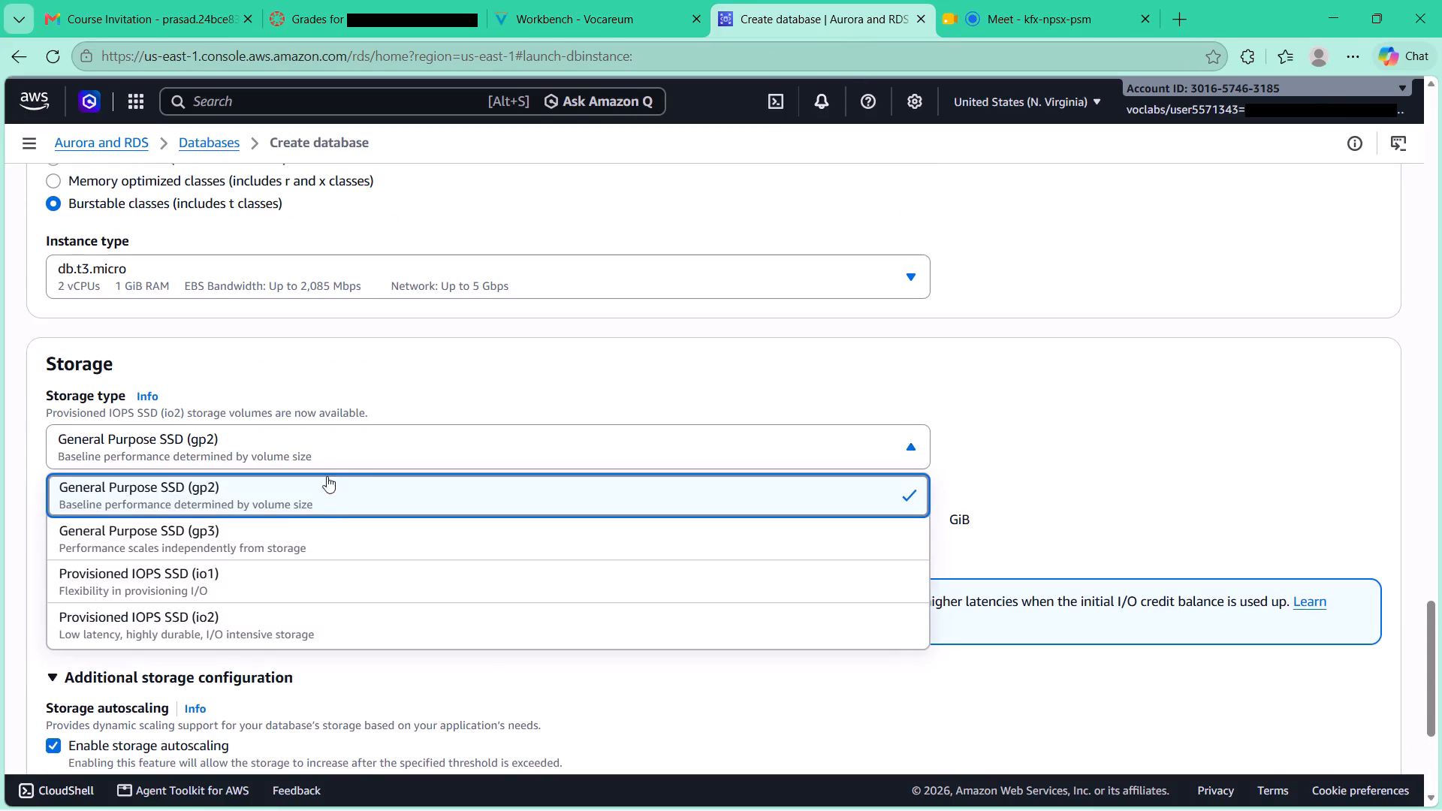
pyautogui.click(300, 541)
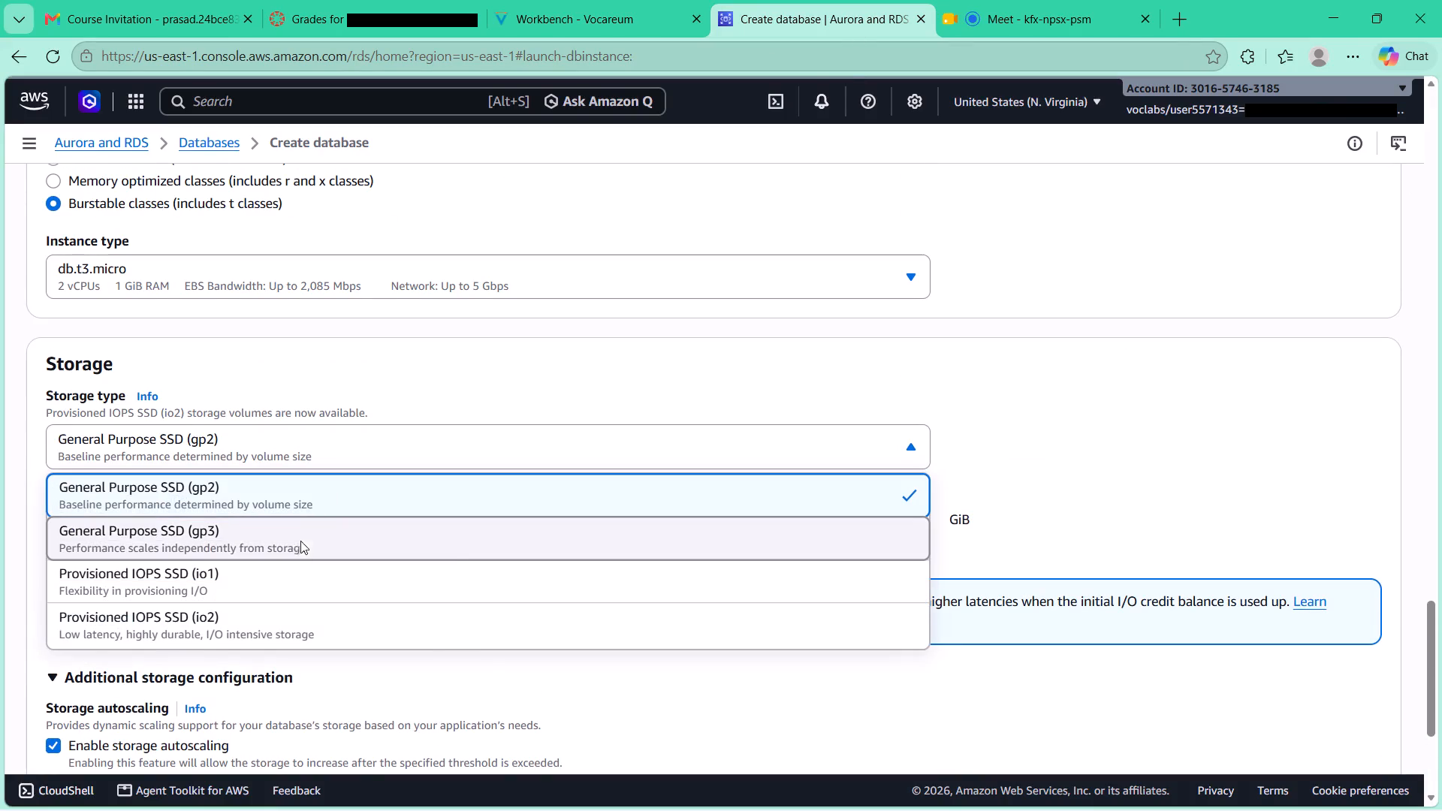
pyautogui.click(294, 527)
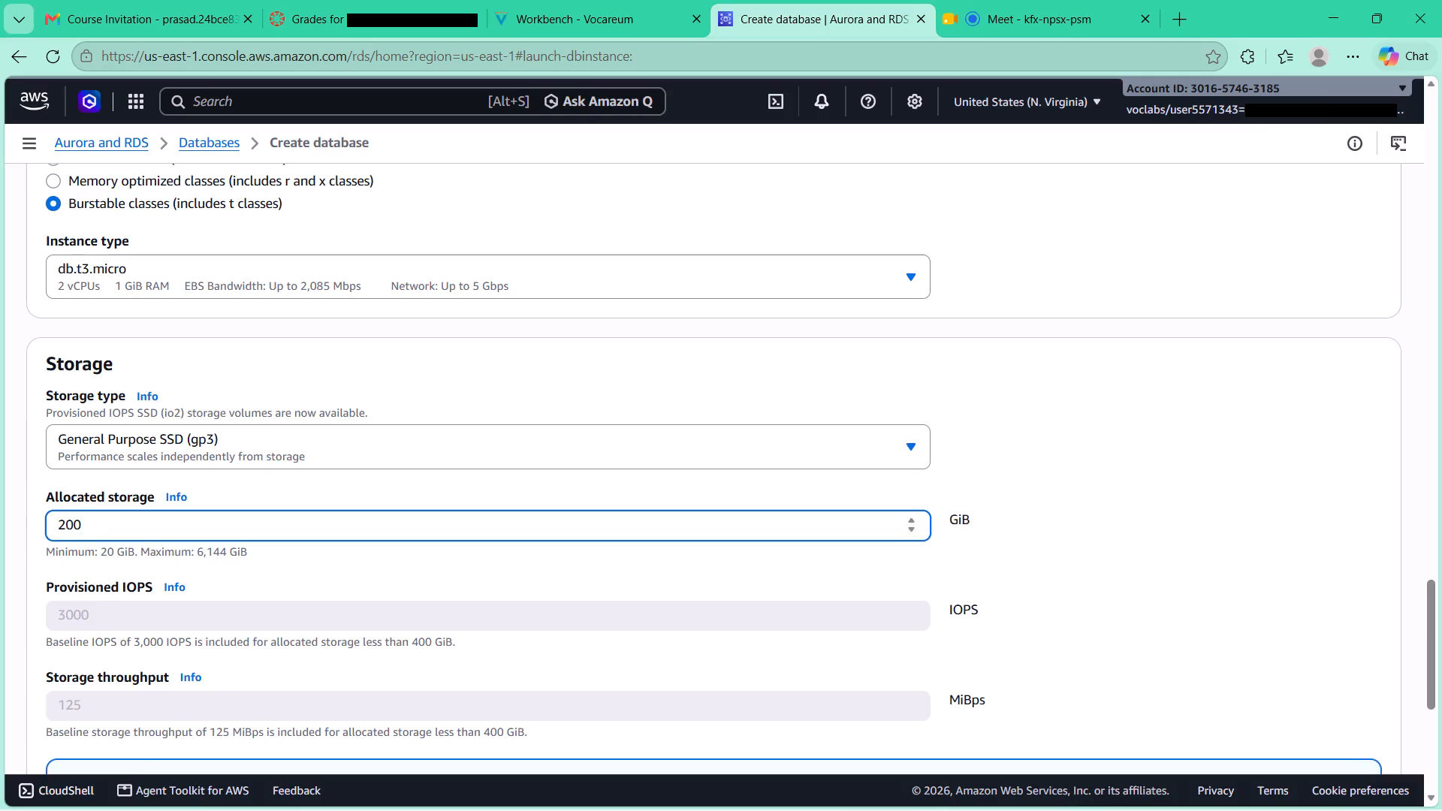
pyautogui.press('BackSpace')
# Review the form below the storage settings for the remaining sections required by the lab.
pyautogui.scroll(-3, 321, 515)
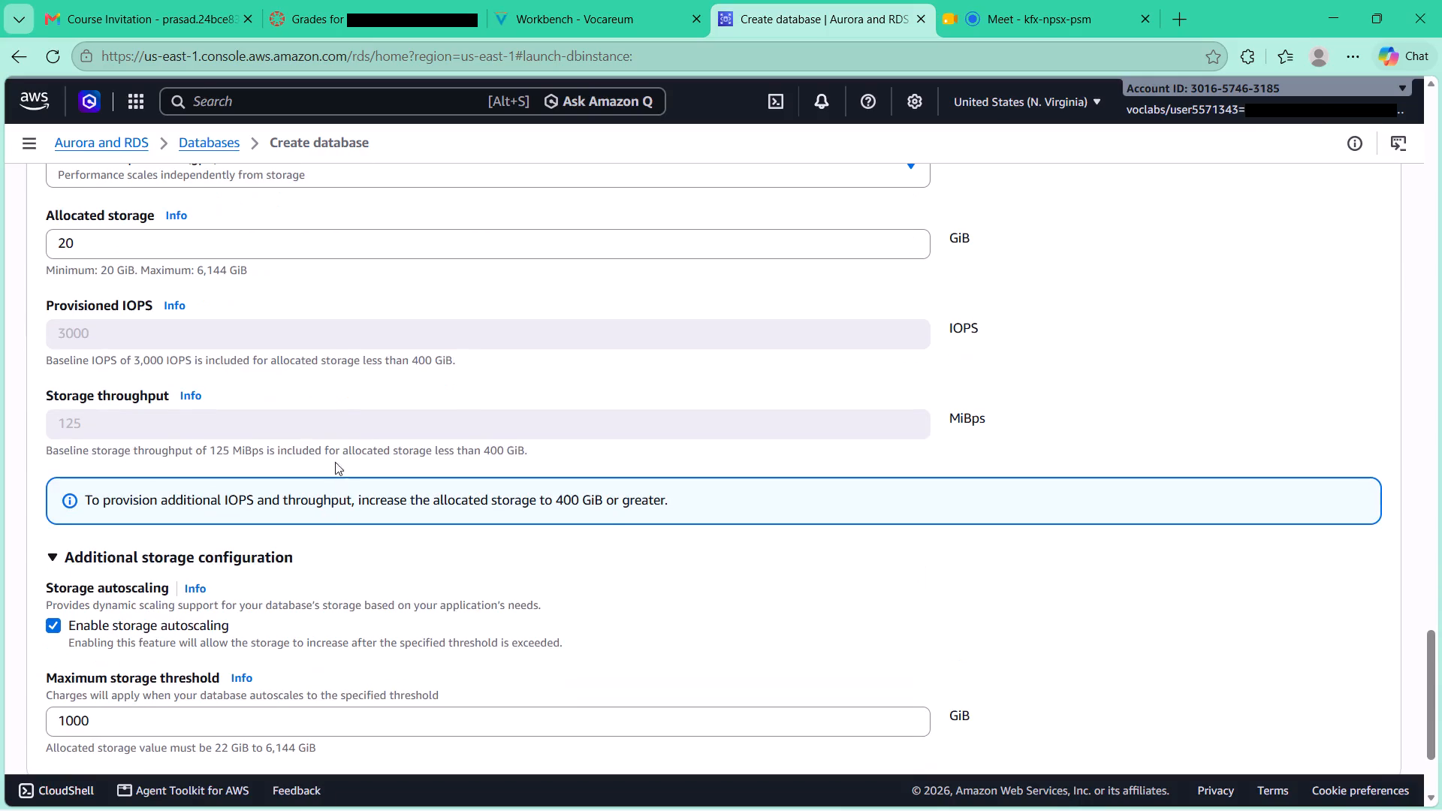
pyautogui.scroll(-2, 336, 354)
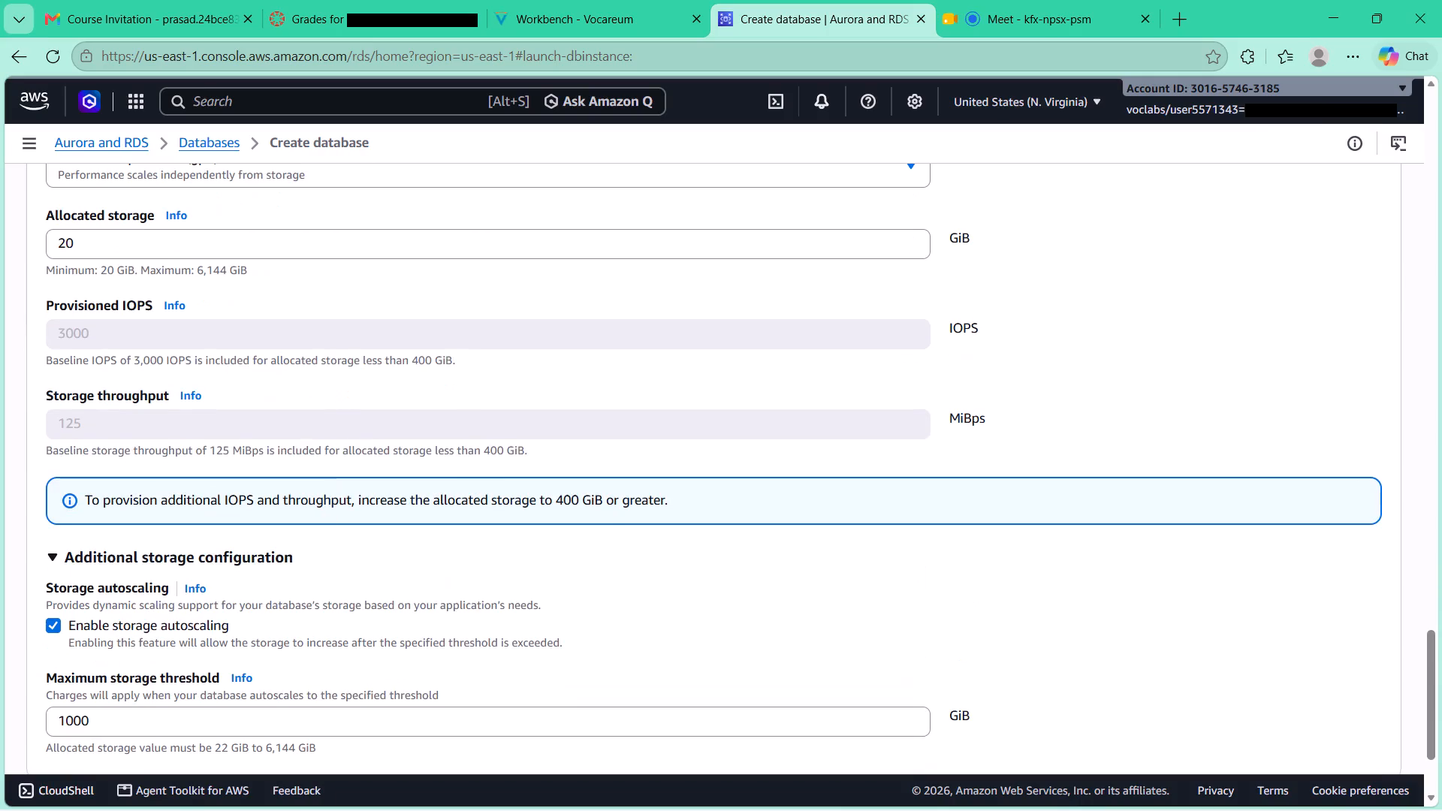
pyautogui.scroll(-1, 336, 354)
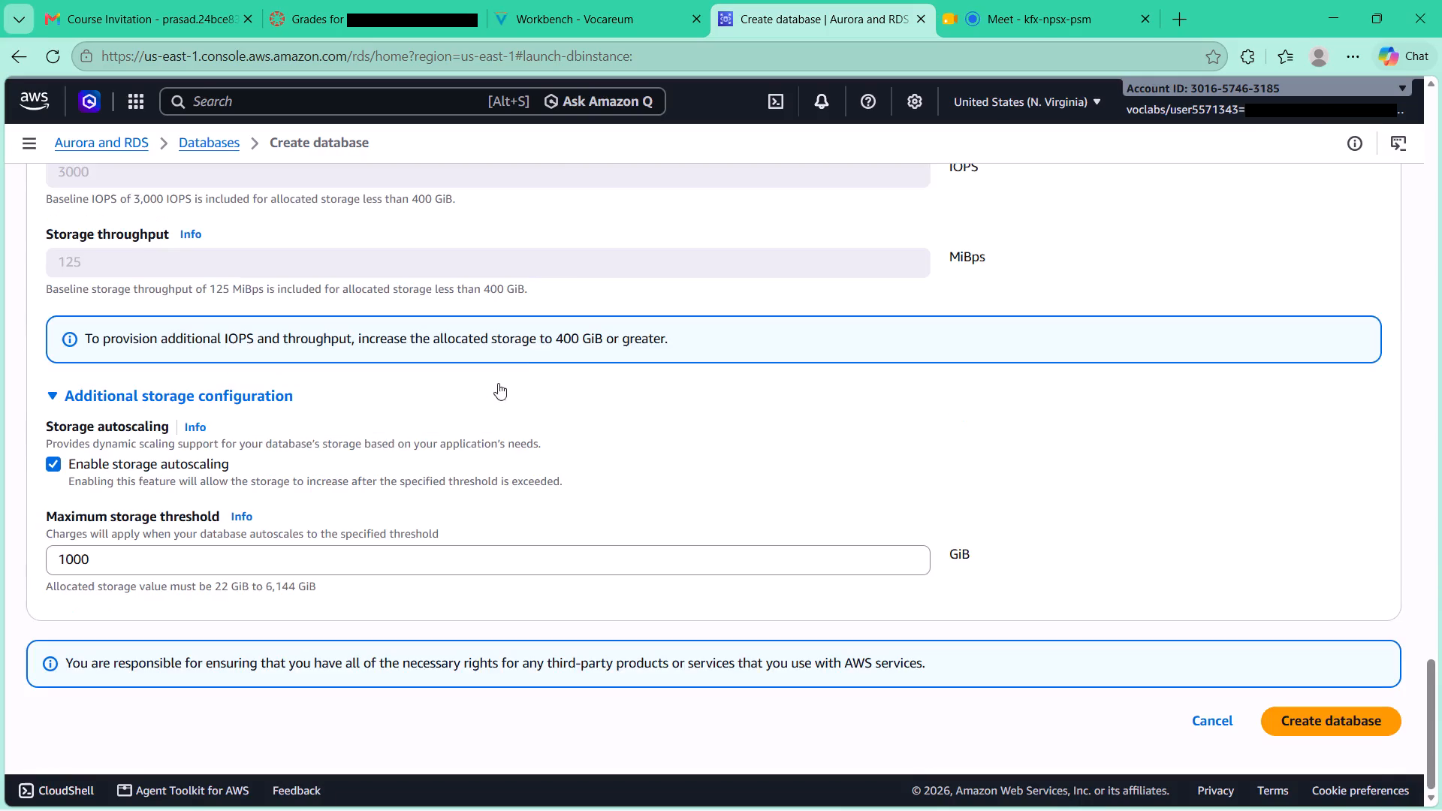